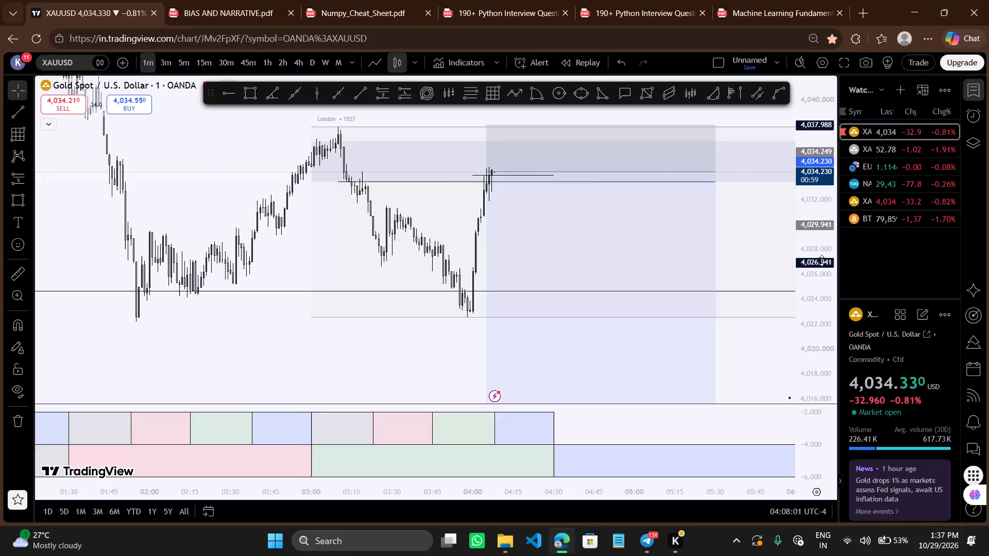
Switch the XAUUSD chart to the 5-minute timeframe.
drag(820, 259, 813, 300)
drag(739, 244, 722, 240)
scroll(722, 240, up, 1)
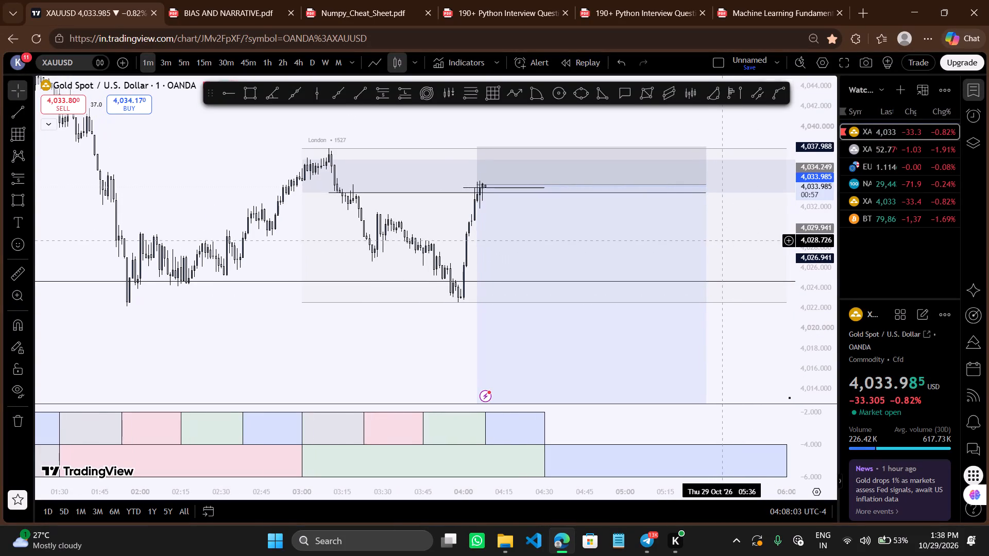
scroll(722, 240, up, 2)
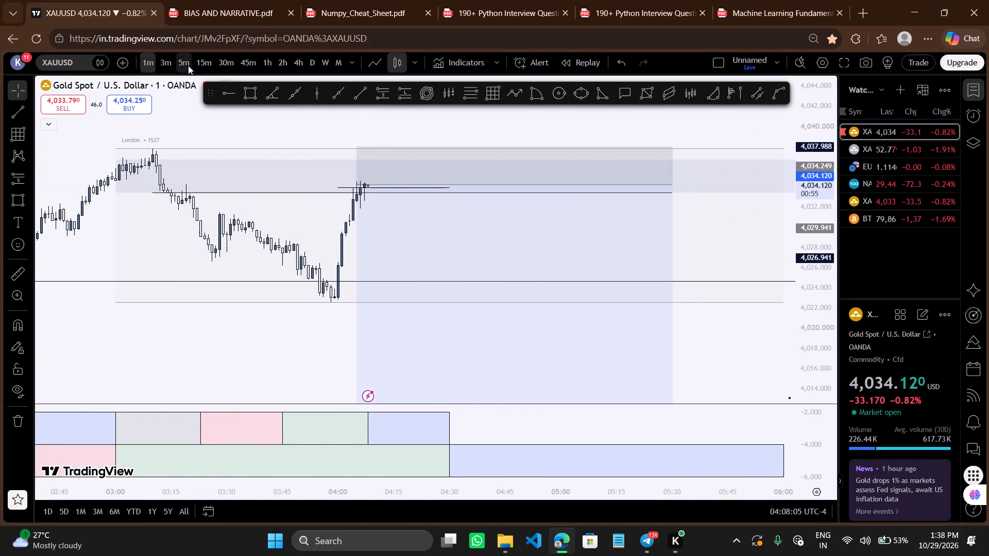
click(188, 64)
Draw a rectangle zone from 03:05 to 05:15 on 29 Oct, spanning about 4,035.24 to 4,034.35, within the larger shaded zone.
scroll(354, 229, up, 2)
drag(530, 351, 655, 347)
scroll(655, 347, up, 1)
drag(570, 346, 630, 350)
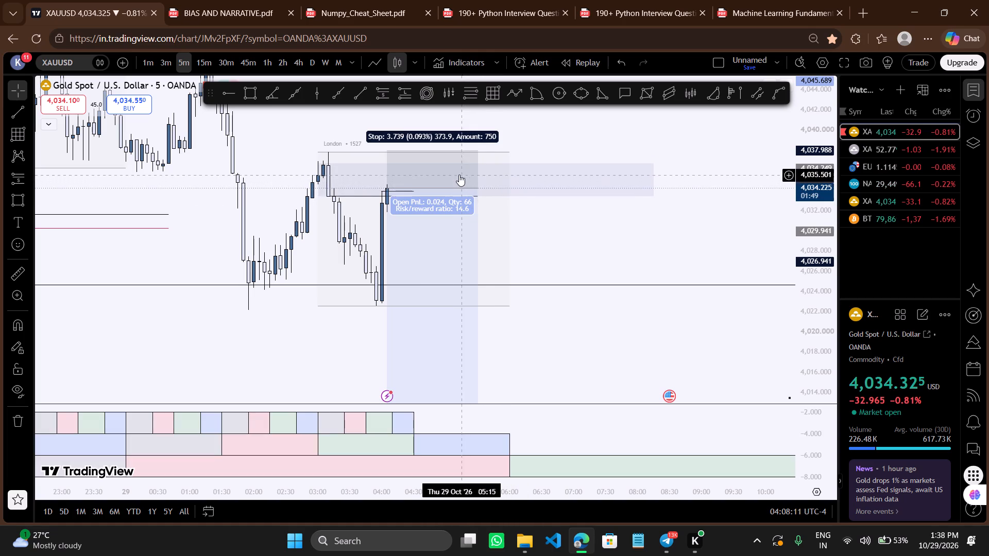
click(254, 92)
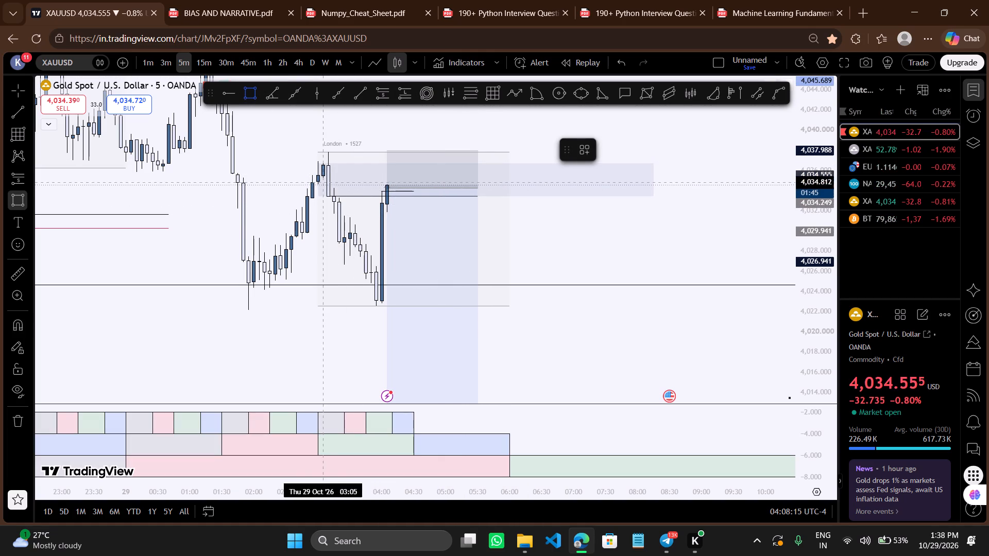
ctrl+drag(323, 181, 447, 188)
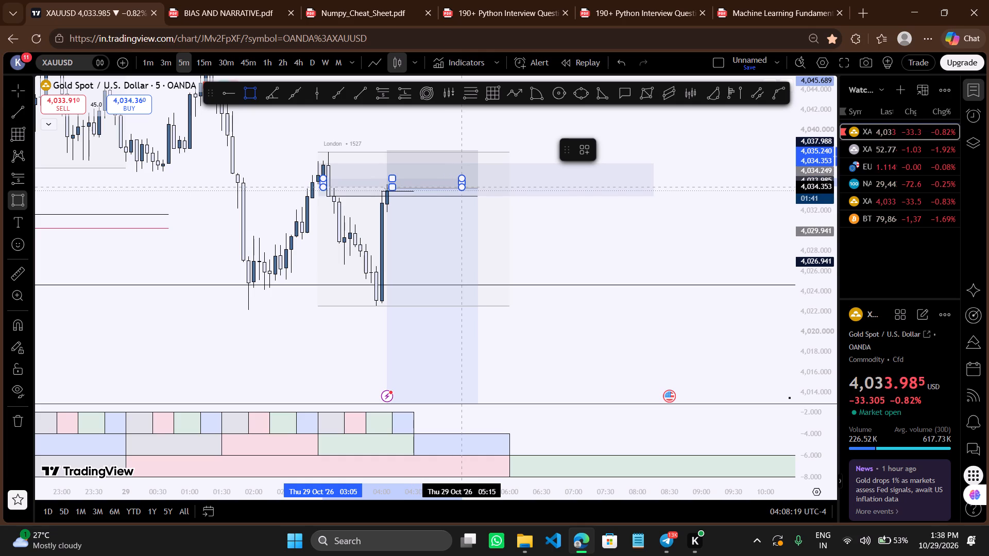
click(464, 188)
click(534, 260)
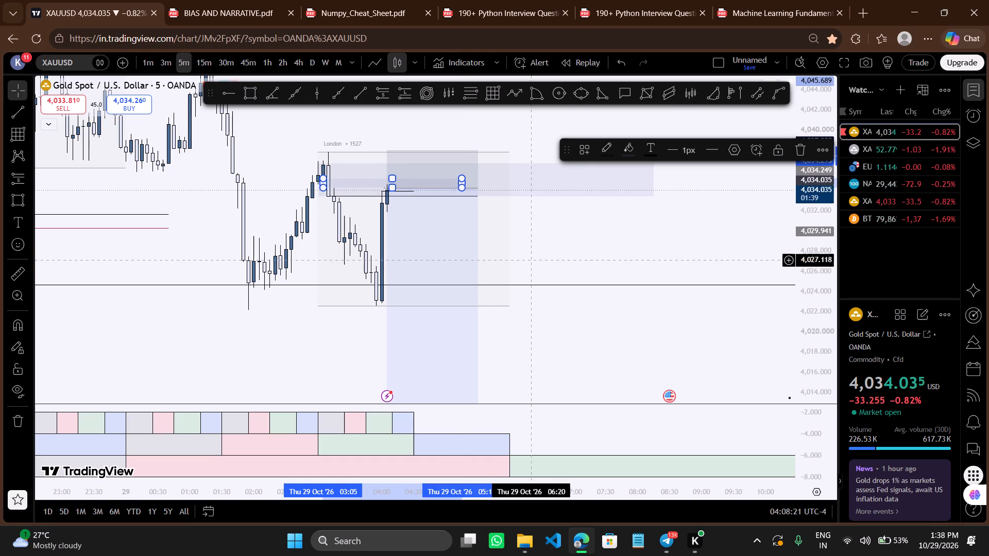
Examine the 5-minute price action around the new rectangle zone and the London session range.
drag(576, 262, 588, 257)
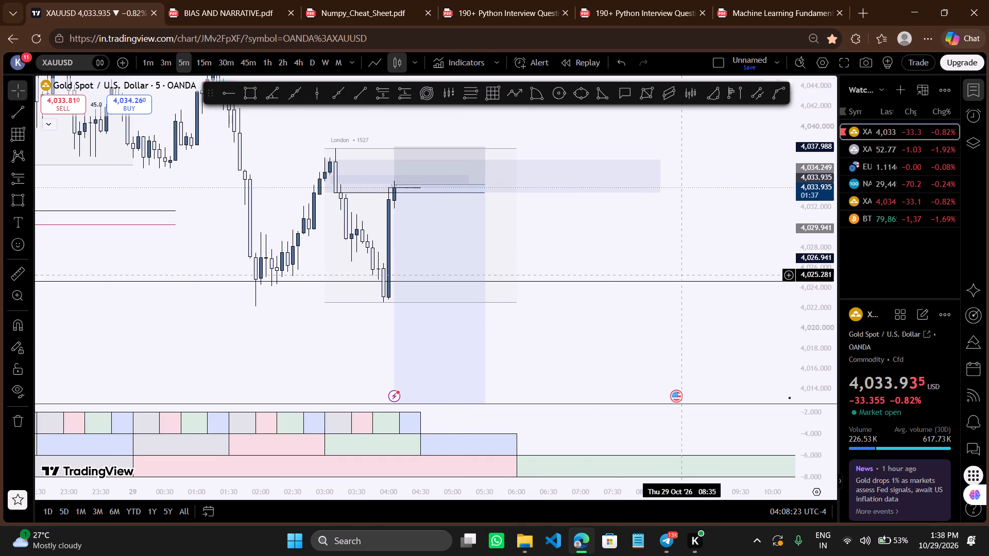
drag(820, 296, 796, 136)
drag(594, 189, 647, 235)
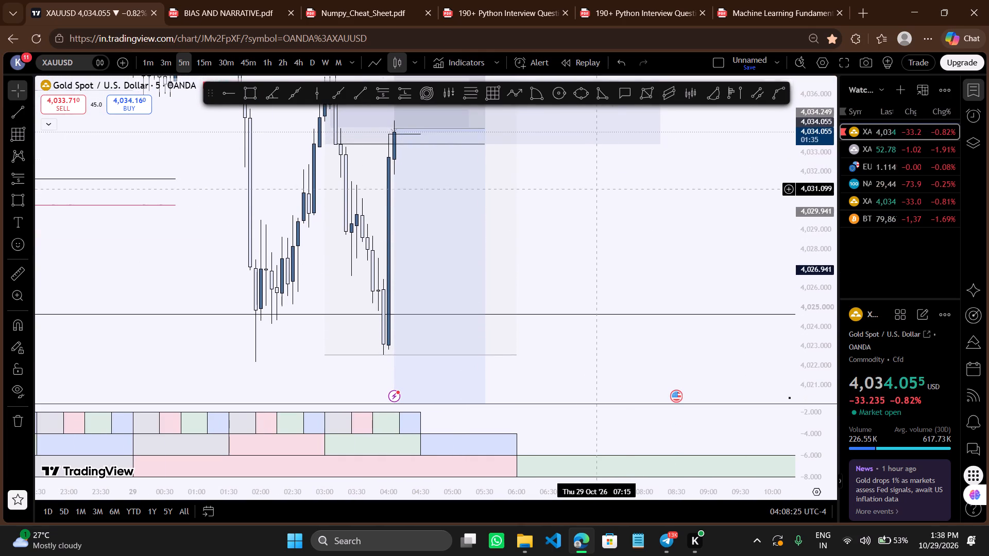
drag(647, 235, 688, 291)
scroll(688, 291, up, 2)
drag(628, 309, 653, 300)
drag(653, 300, 665, 280)
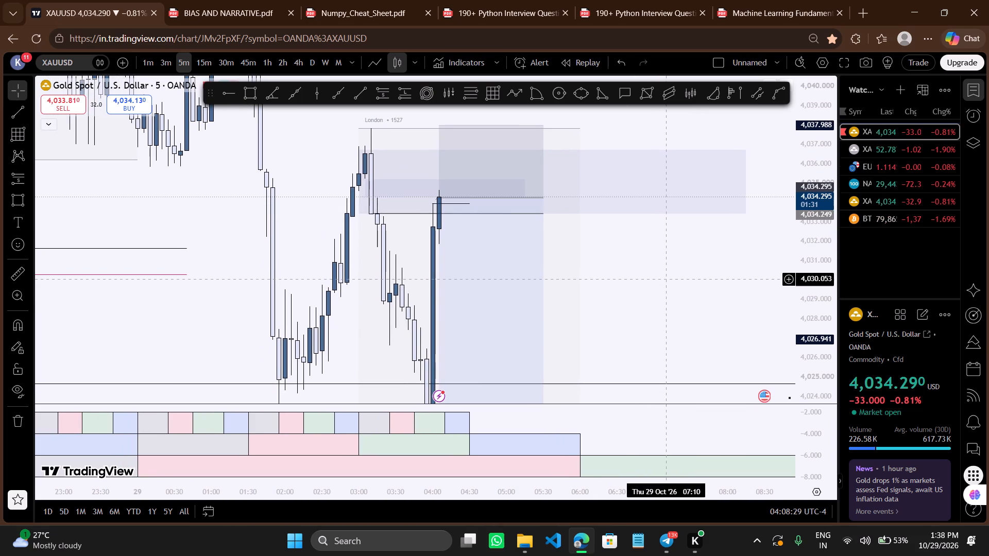
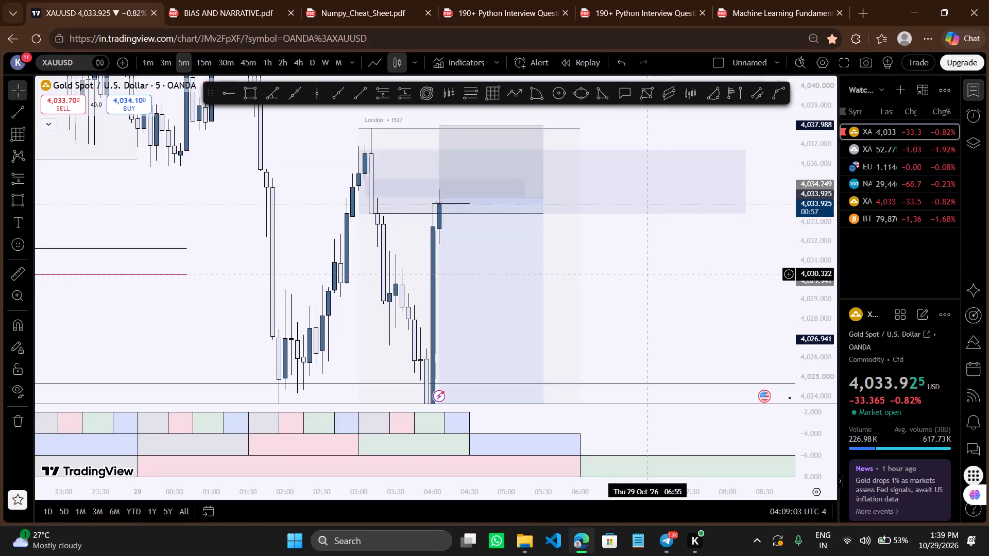
Switch the XAUUSD chart to the 1-minute timeframe.
scroll(664, 265, up, 1)
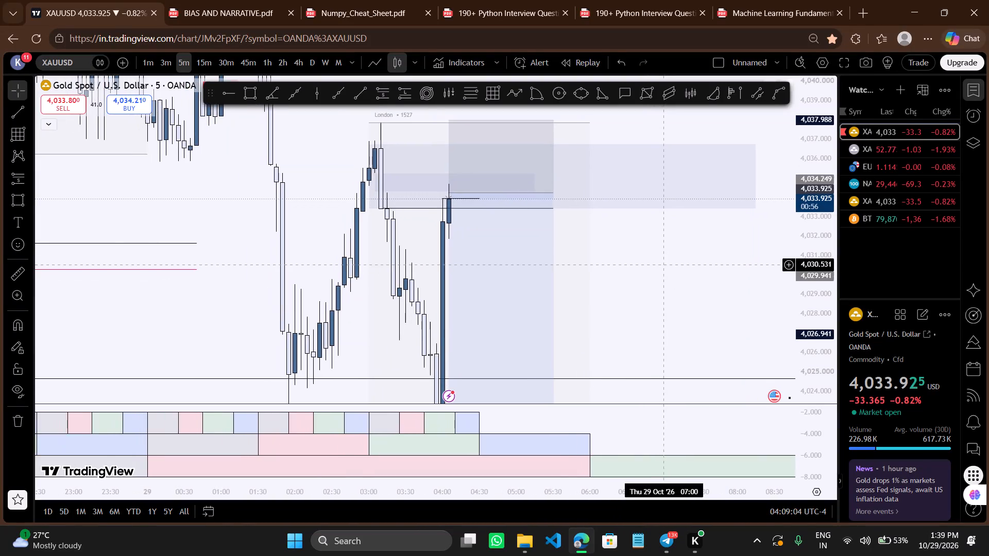
scroll(664, 265, up, 1)
drag(606, 282, 663, 262)
drag(655, 276, 665, 272)
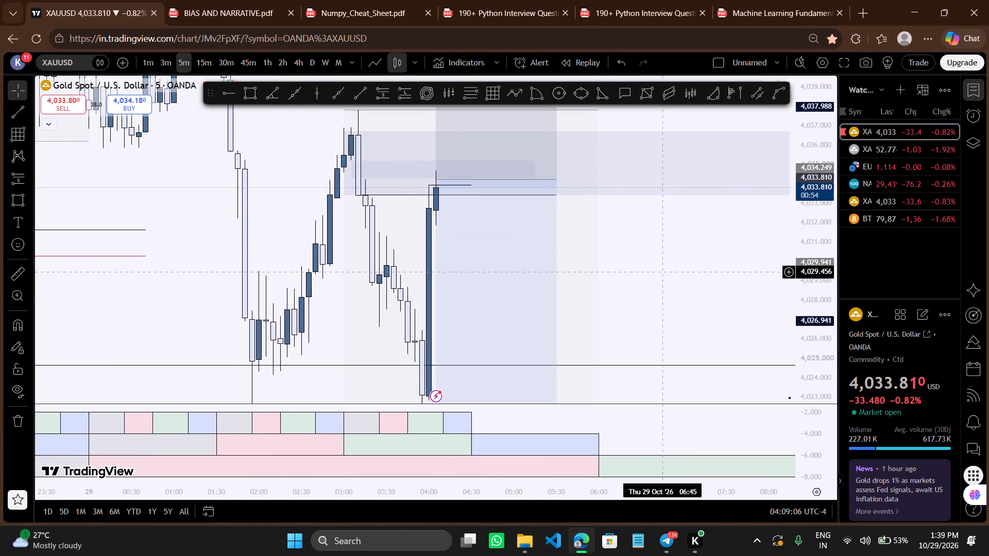
drag(822, 244, 816, 269)
click(617, 238)
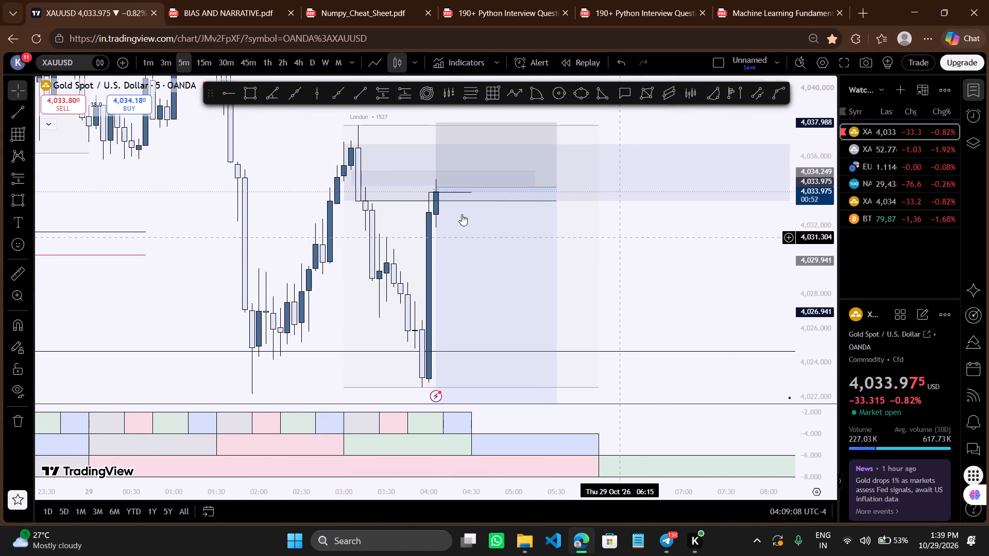
click(150, 65)
Send the short position drawing to the back of the chart's visual order.
scroll(455, 257, down, 3)
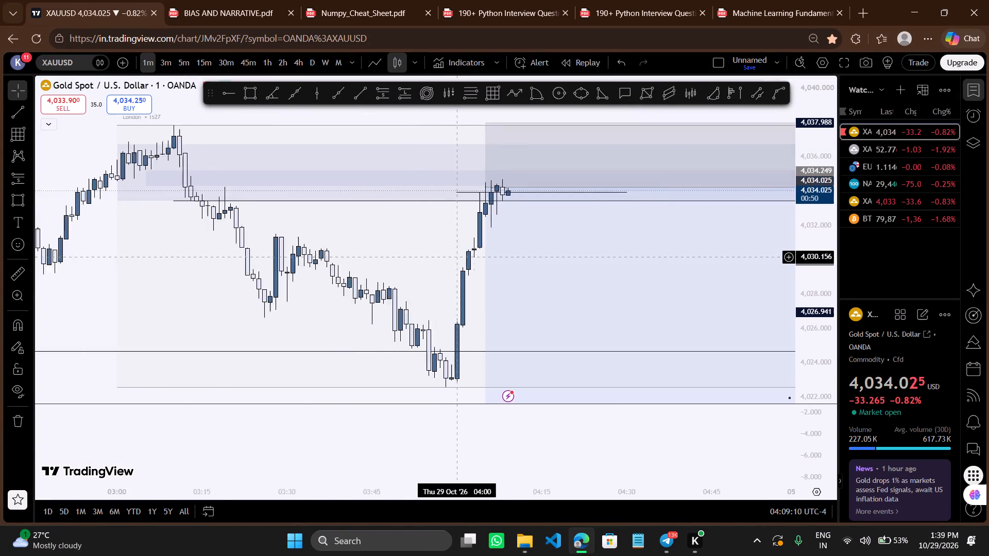
drag(712, 428, 480, 400)
scroll(480, 400, down, 6)
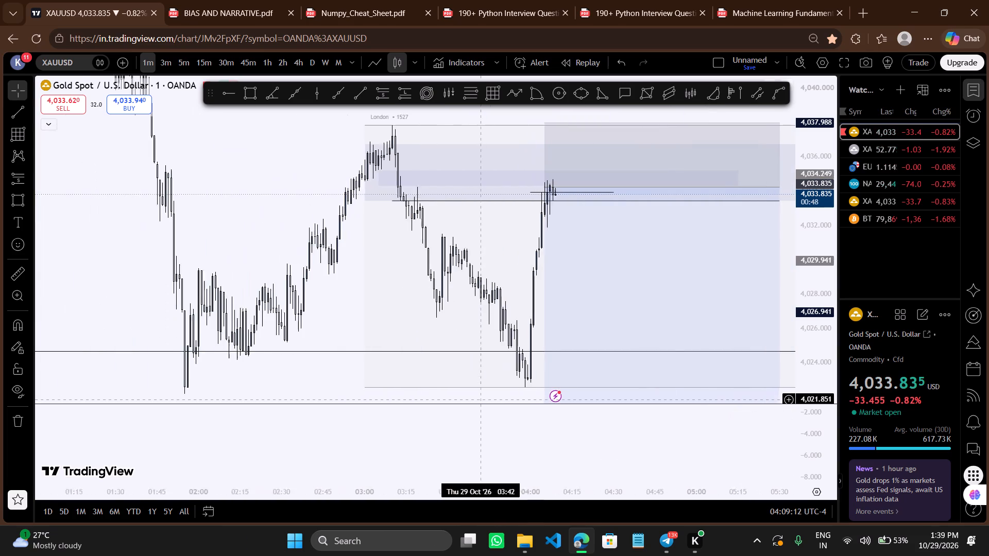
drag(700, 430, 364, 422)
drag(817, 343, 763, 201)
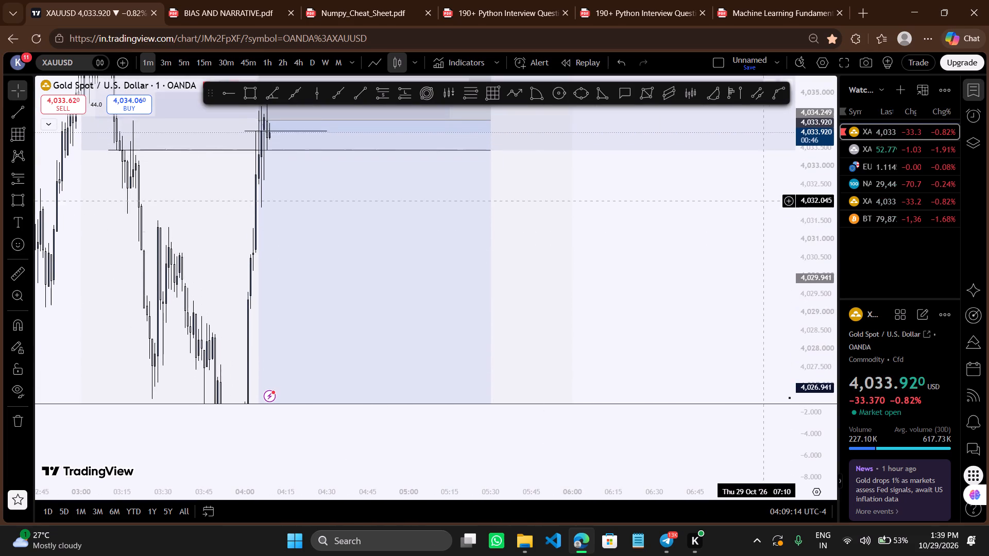
drag(530, 214, 693, 298)
right_click(559, 251)
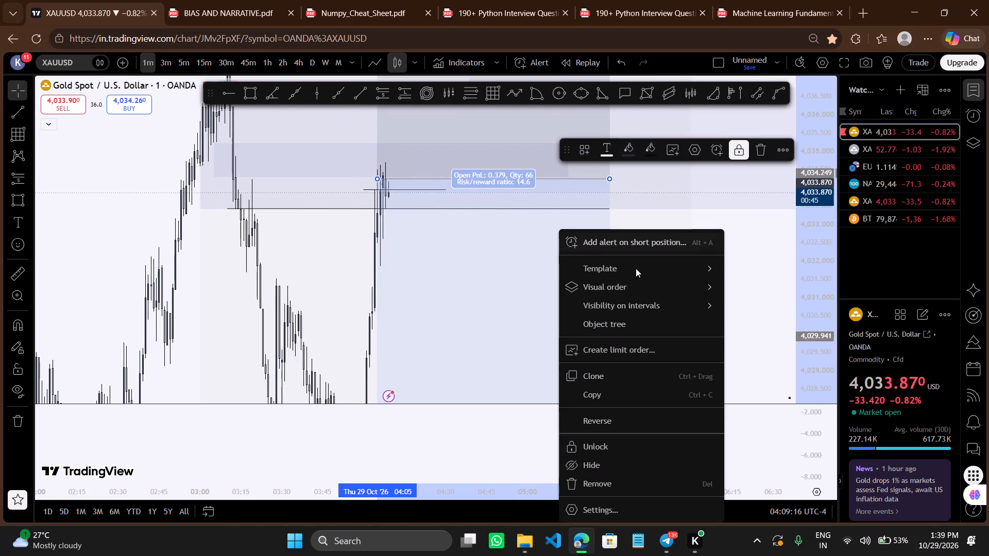
click(738, 308)
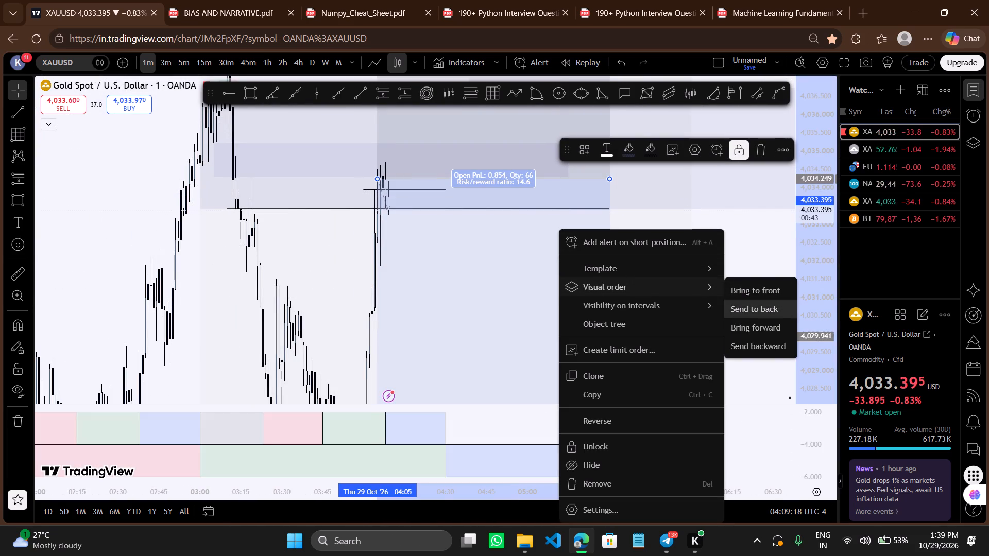
Examine the 1-minute price action around the short position's entry and the shaded zones.
drag(519, 262, 568, 286)
scroll(568, 286, up, 2)
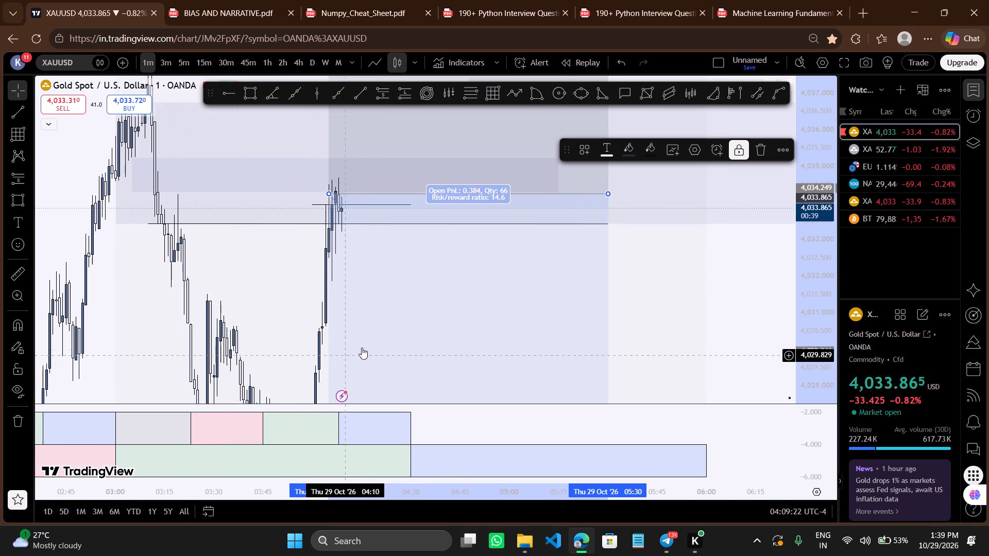
drag(362, 347, 476, 347)
scroll(476, 347, up, 1)
drag(419, 314, 504, 329)
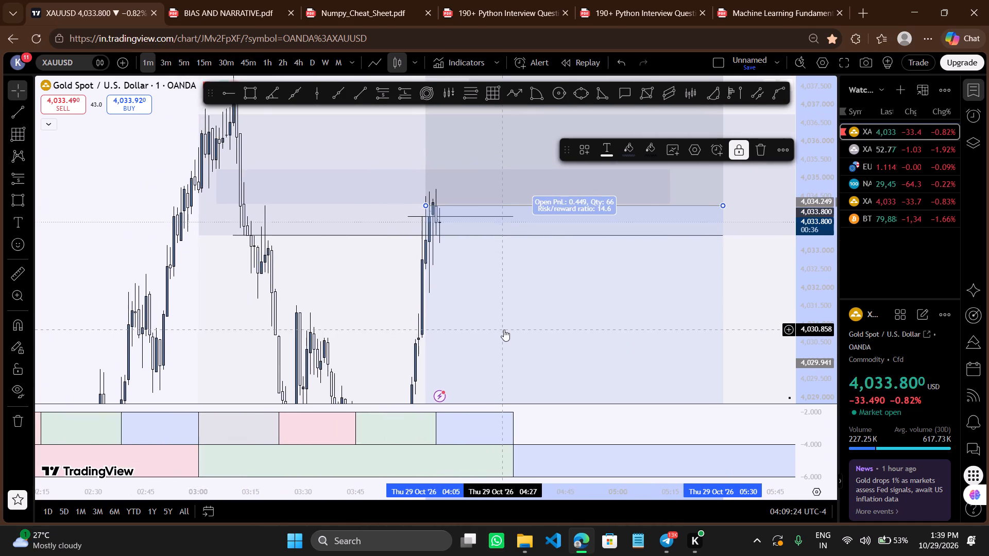
scroll(504, 329, up, 1)
click(434, 291)
click(751, 287)
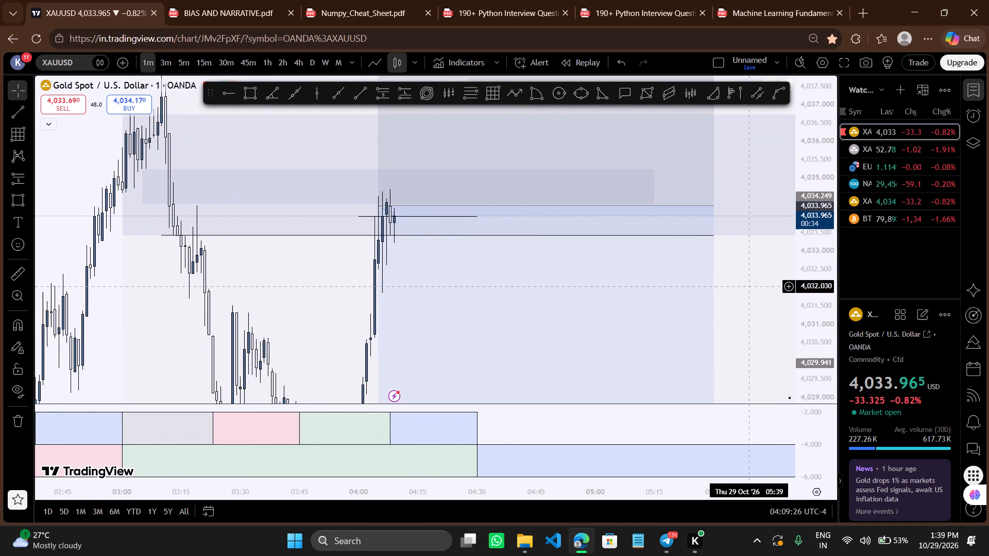
scroll(751, 289, up, 2)
drag(827, 233, 797, 311)
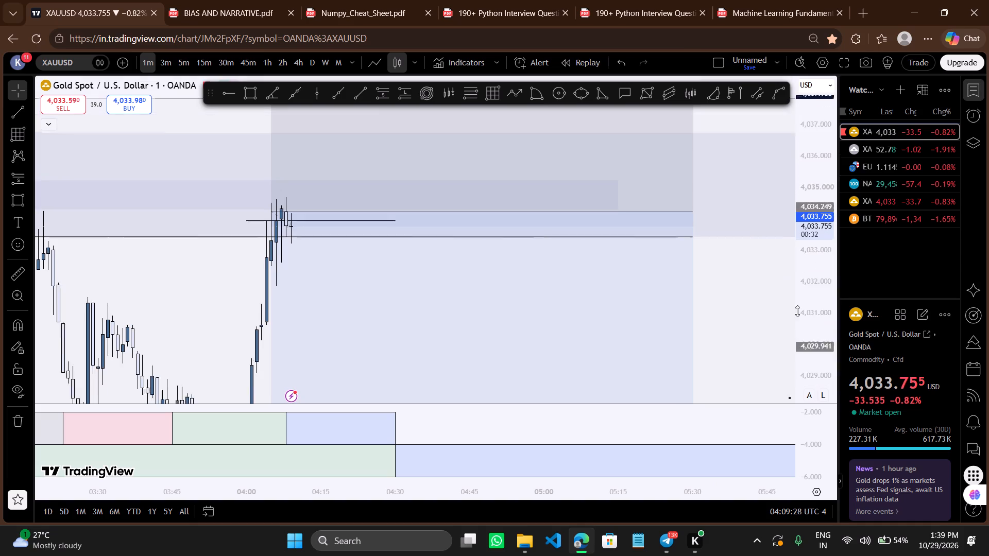
drag(797, 311, 791, 323)
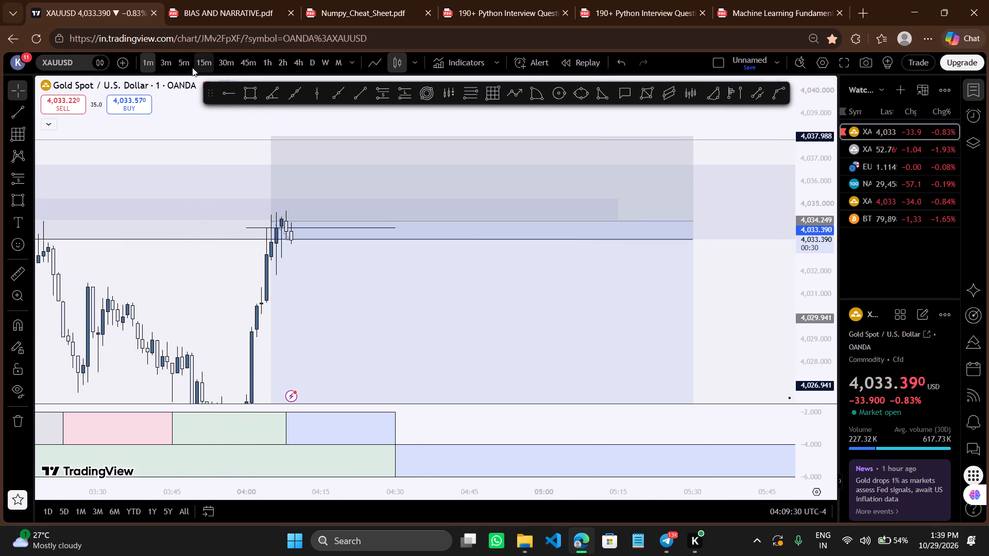
Switch the XAUUSD chart back to the 5-minute timeframe.
click(186, 67)
Examine the 5-minute price action around the short position and across the London session range.
scroll(360, 258, up, 1)
drag(459, 300, 564, 298)
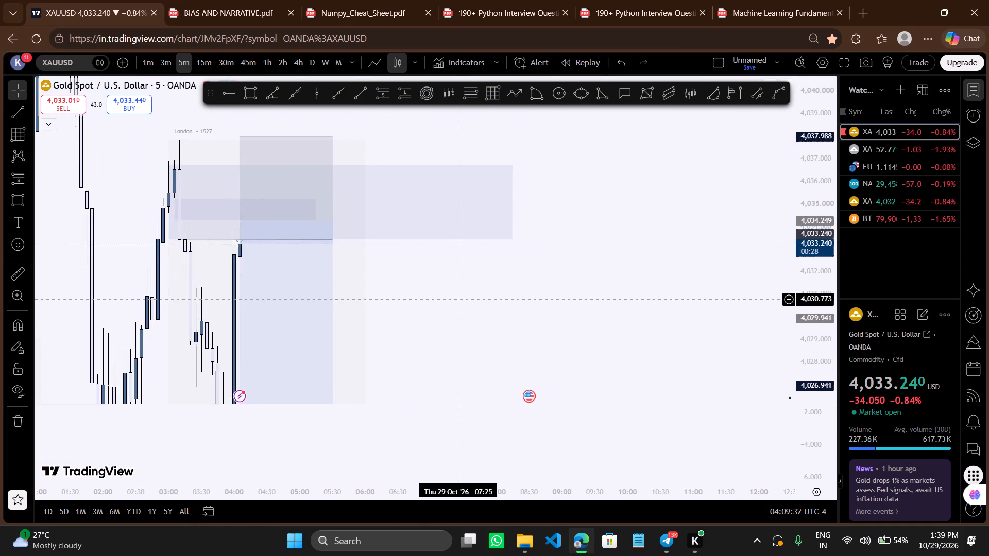
drag(564, 298, 605, 296)
scroll(605, 296, up, 1)
drag(467, 311, 484, 302)
drag(484, 302, 535, 297)
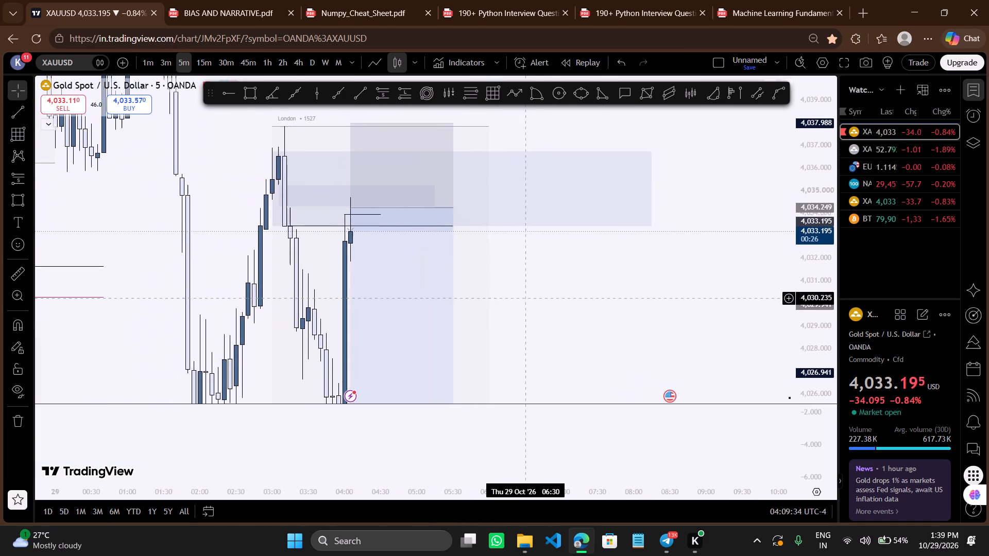
drag(535, 297, 537, 297)
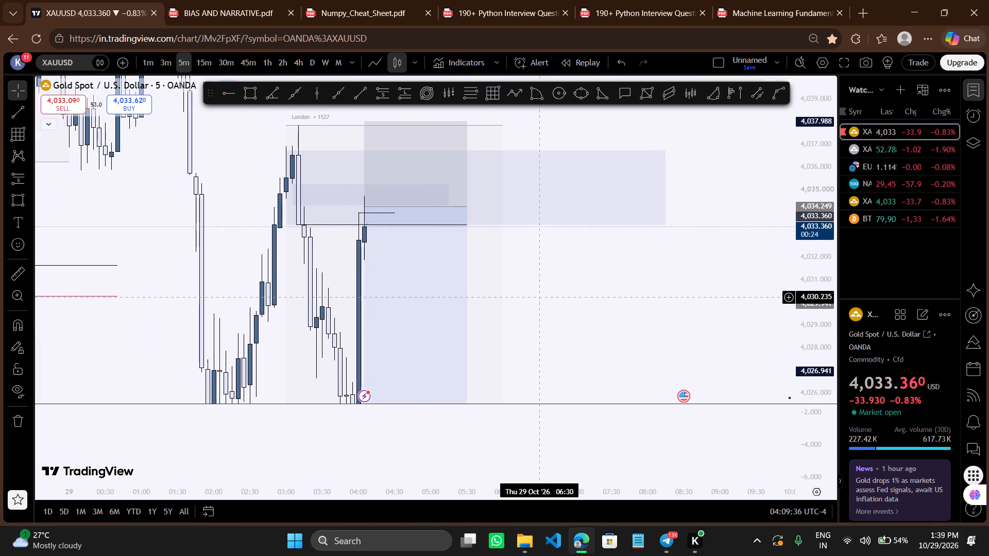
drag(829, 231, 825, 320)
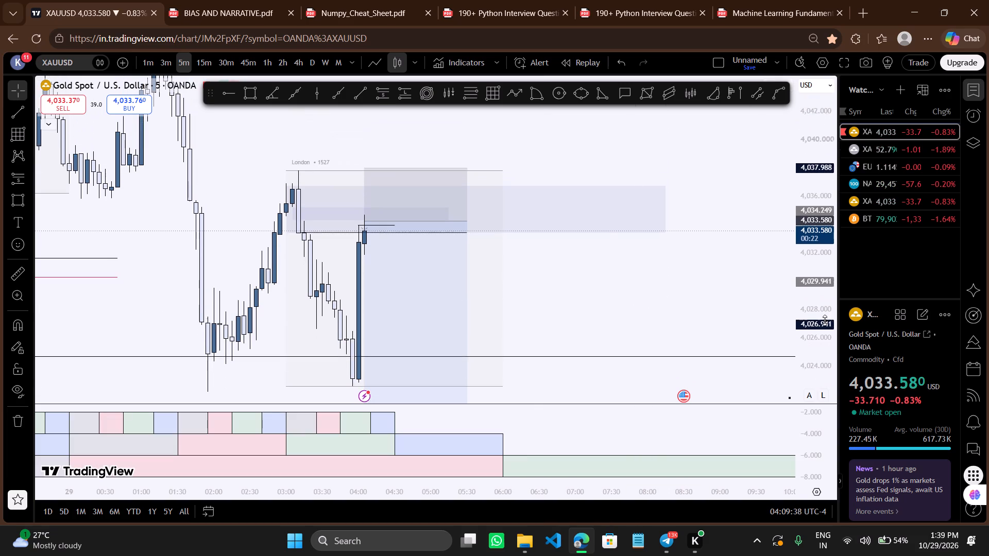
drag(577, 341, 655, 299)
scroll(655, 299, down, 1)
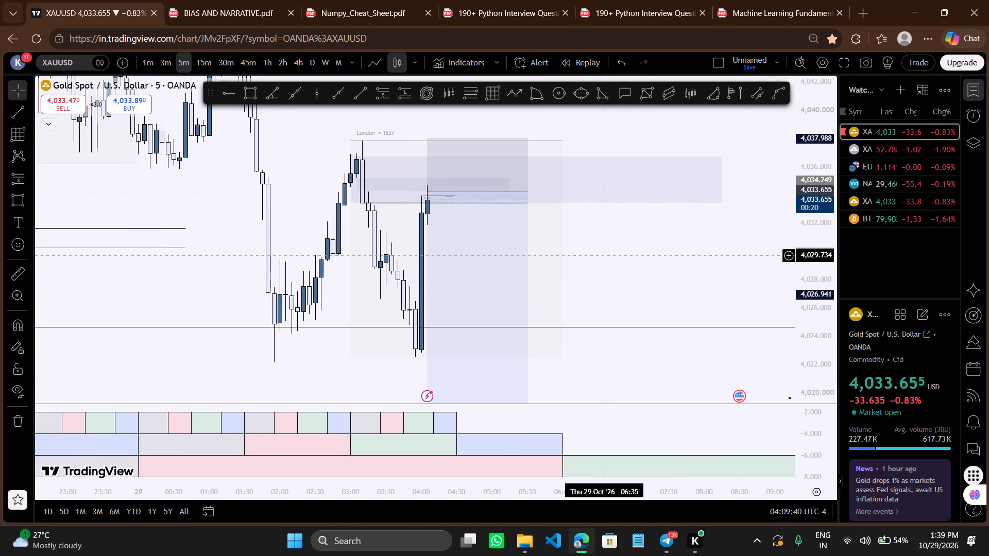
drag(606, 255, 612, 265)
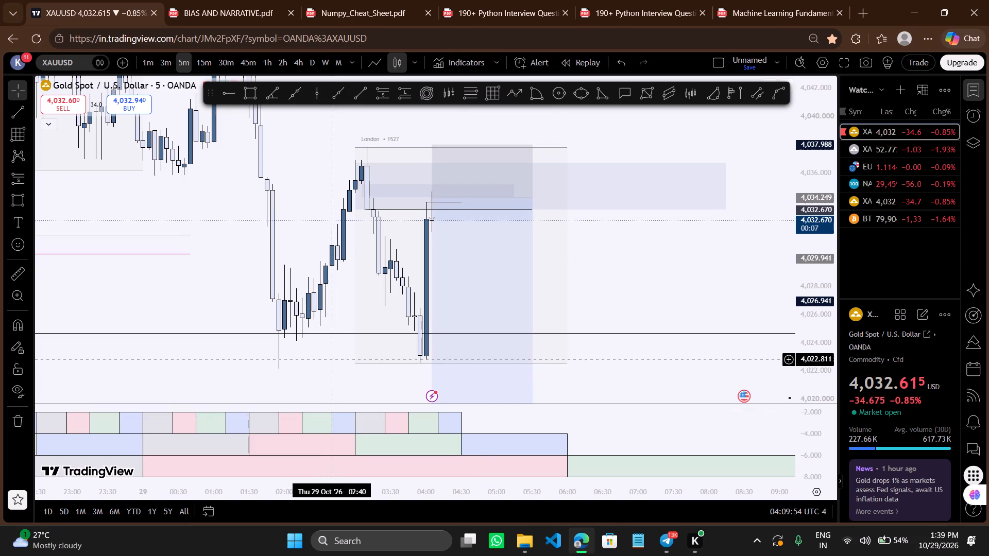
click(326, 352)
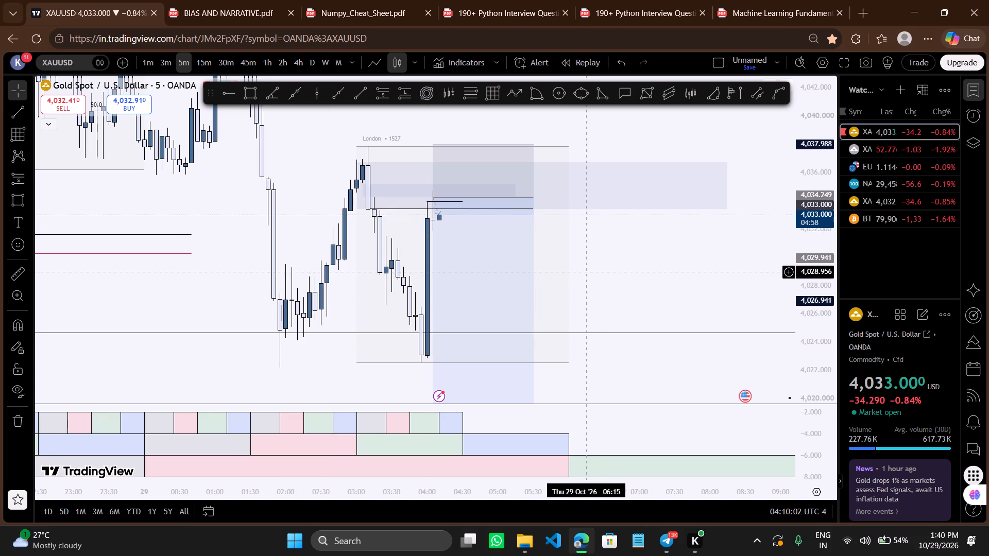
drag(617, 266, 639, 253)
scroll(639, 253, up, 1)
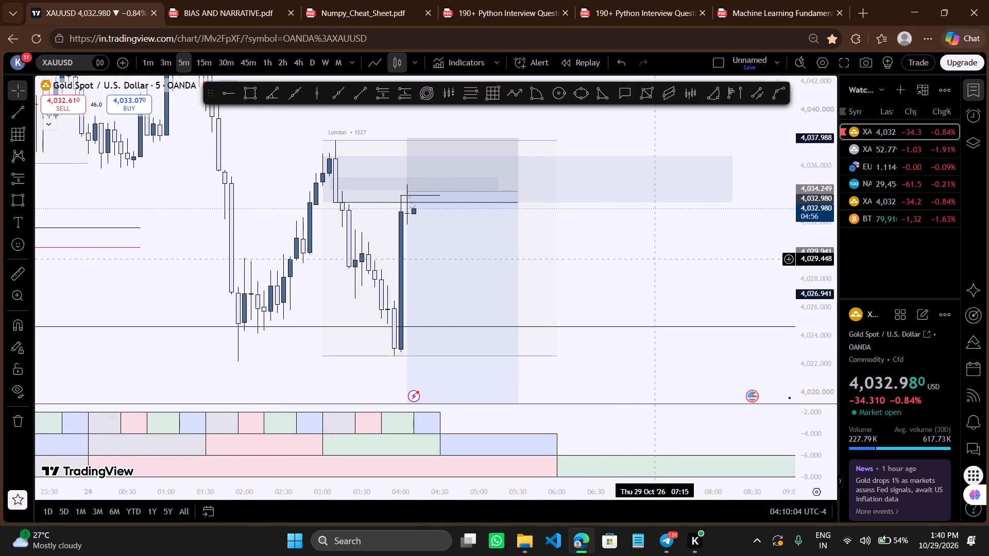
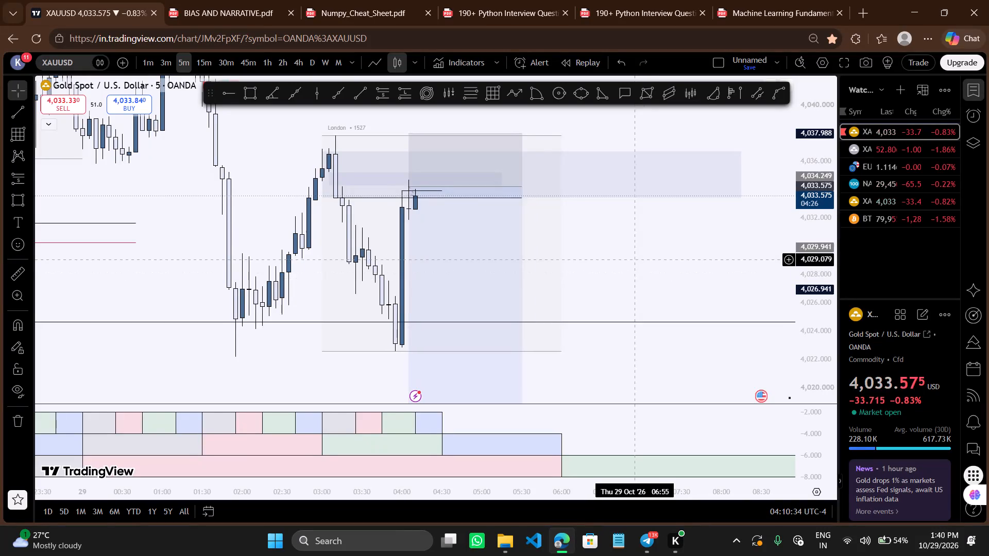
Switch the XAUUSD chart to the 15-minute timeframe and examine price action around the short position and London session range.
drag(649, 256, 660, 253)
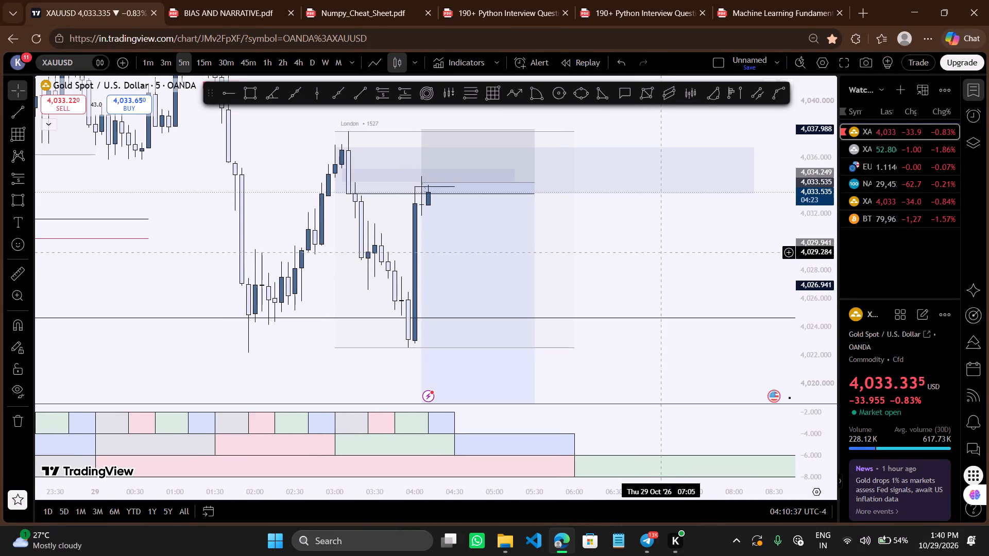
click(208, 65)
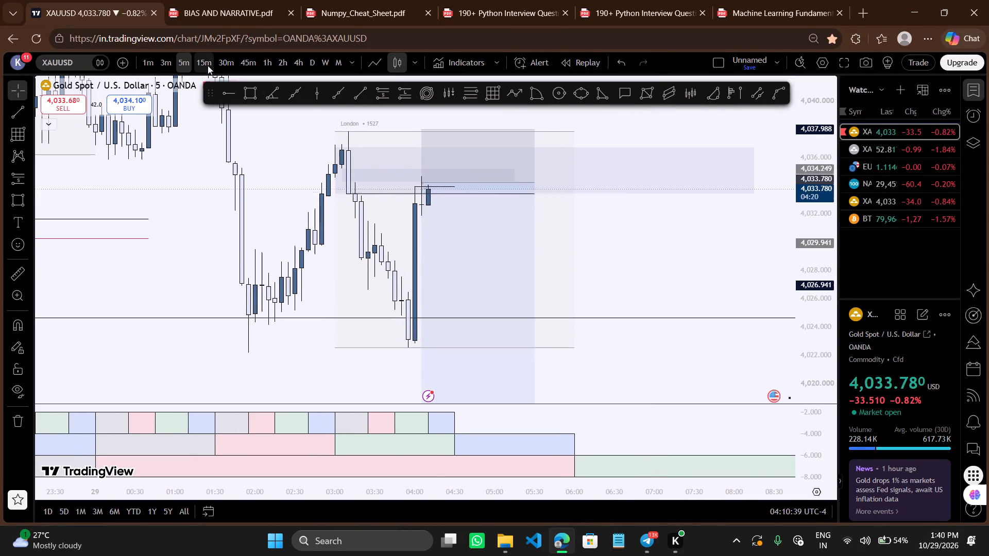
scroll(440, 252, down, 1)
drag(592, 259, 675, 247)
scroll(675, 247, up, 1)
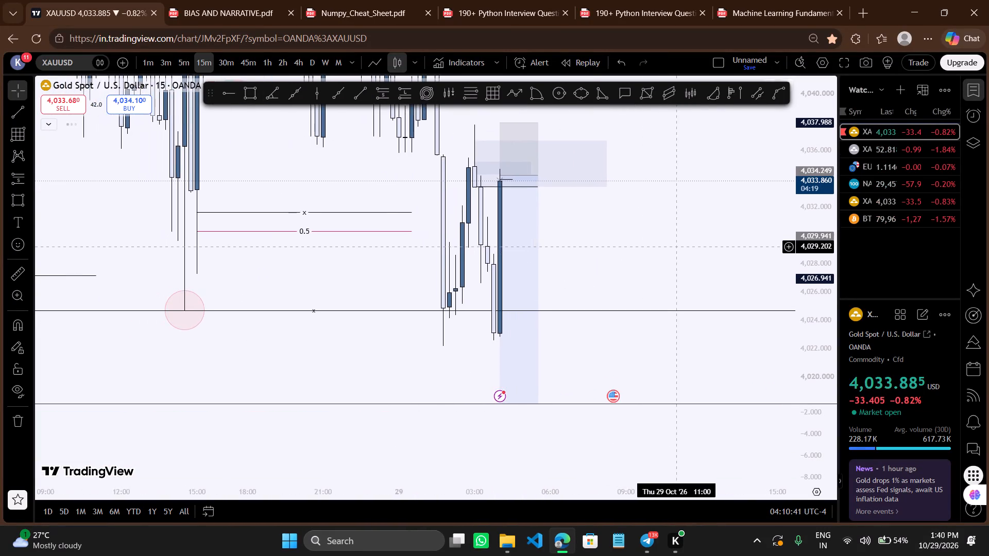
scroll(675, 247, up, 1)
drag(572, 249, 679, 242)
scroll(679, 242, up, 2)
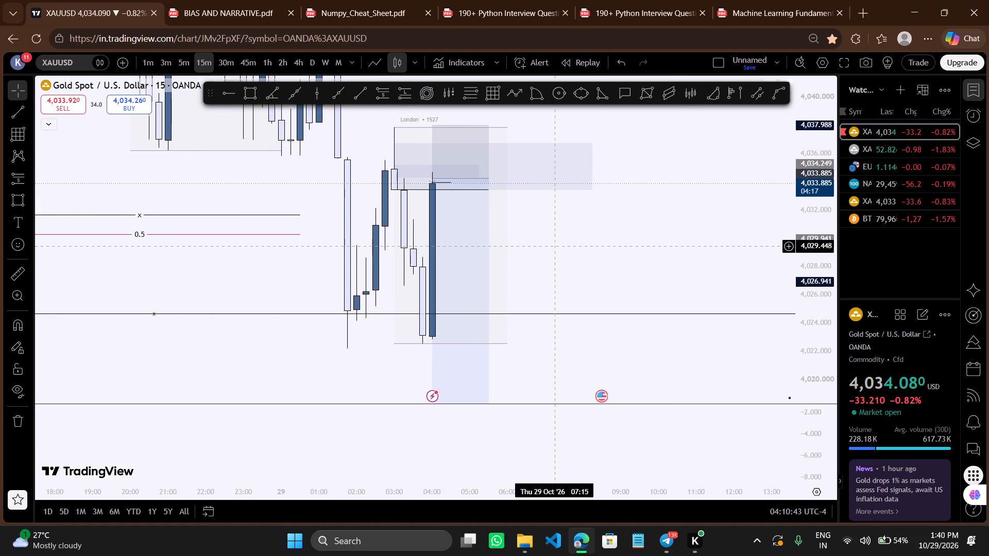
Draw a horizontal trend line at about 4,034.805 from the 02:45 candle to about 05:30 on the 15-minute chart.
drag(603, 242, 657, 241)
scroll(657, 241, up, 1)
drag(626, 241, 625, 269)
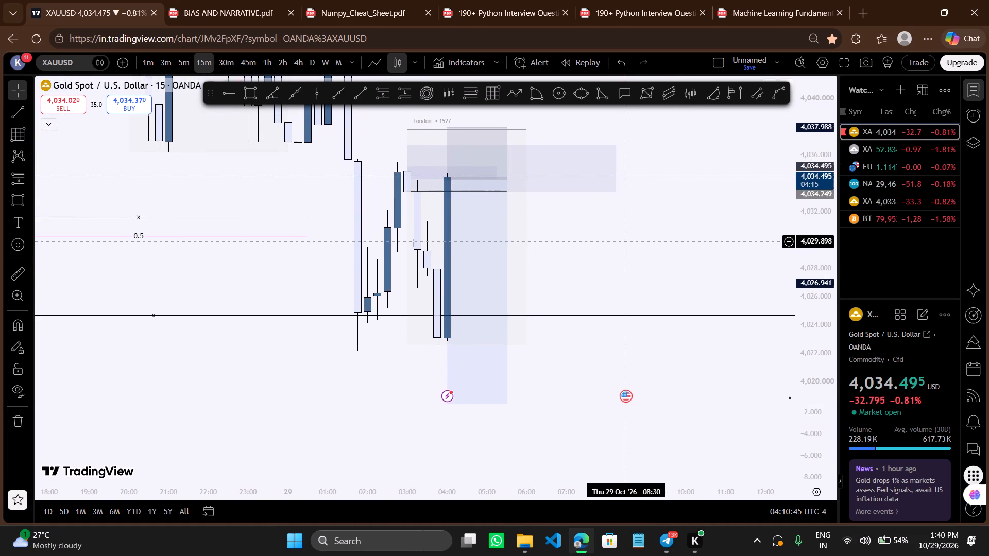
drag(625, 269, 625, 272)
click(360, 93)
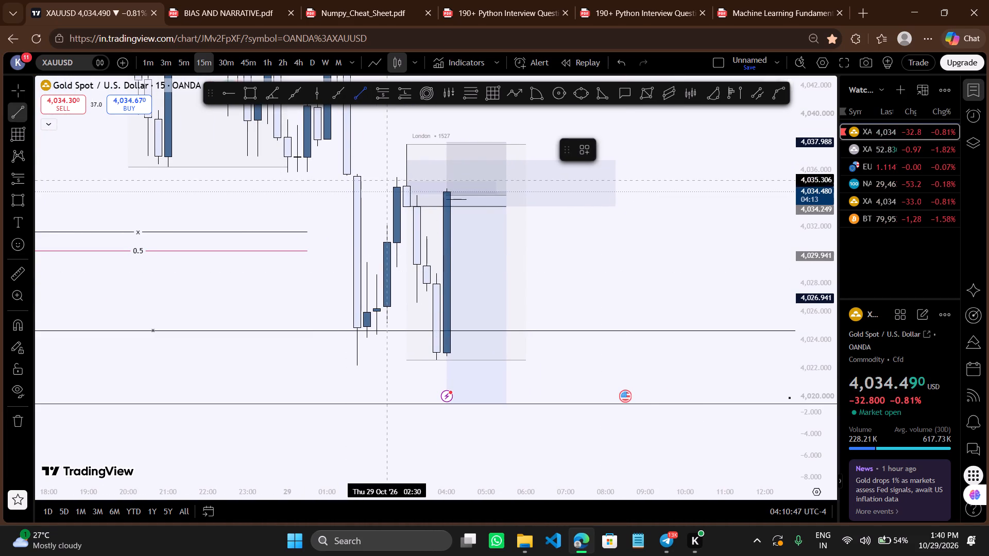
ctrl+drag(395, 186, 489, 203)
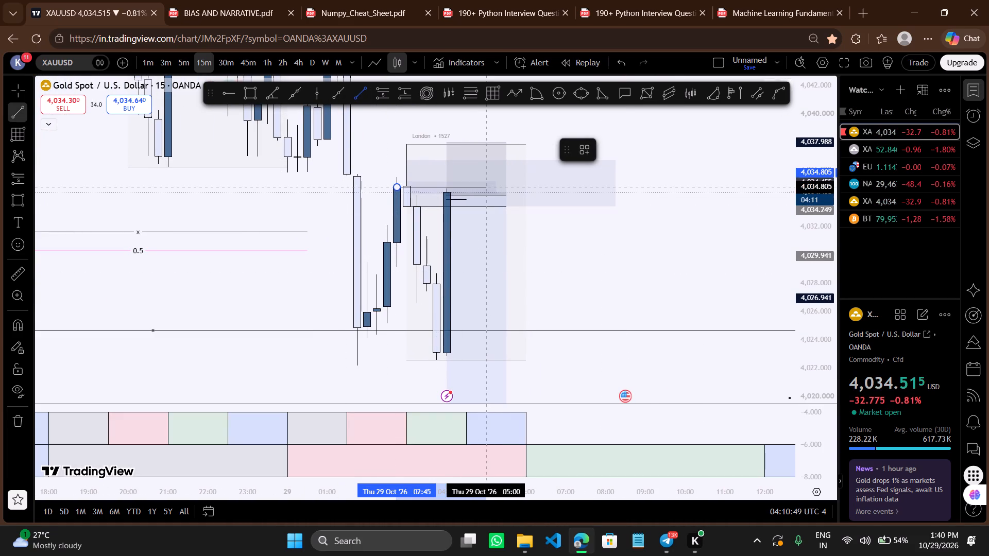
shift+click(506, 204)
click(524, 224)
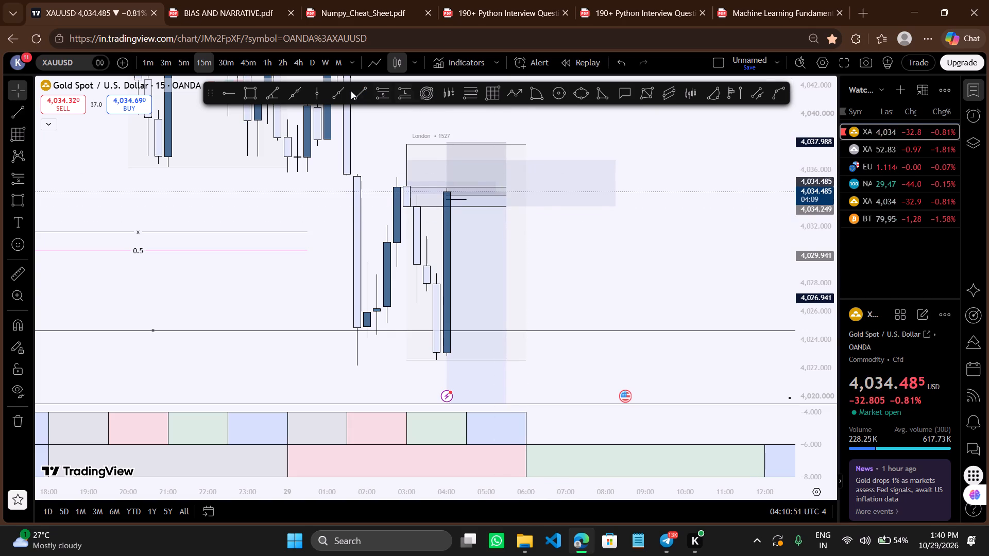
Draw a horizontal trend line from the 03:15 candle's high at about 4,034.24, ending near 04:45.
click(353, 91)
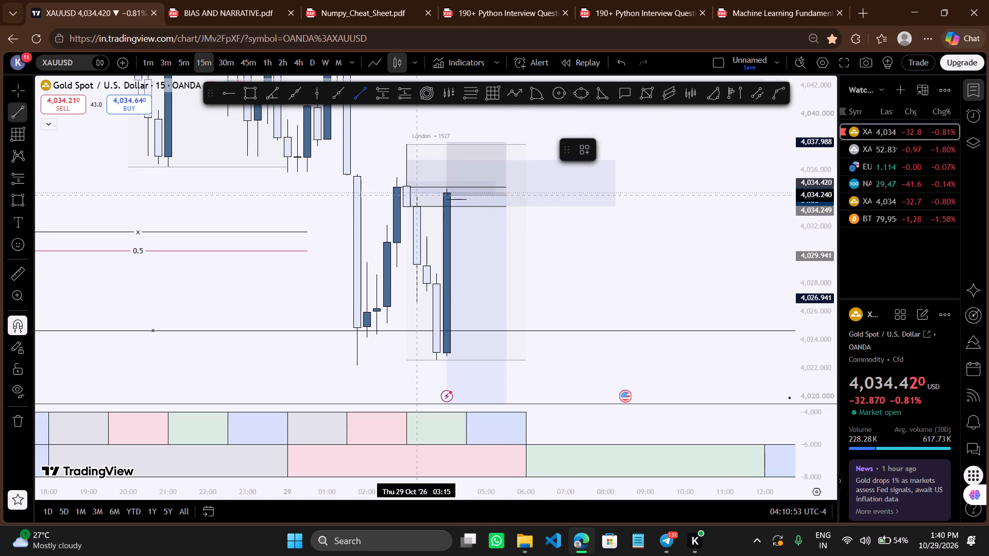
ctrl+click(416, 188)
shift+drag(480, 207, 591, 239)
click(591, 239)
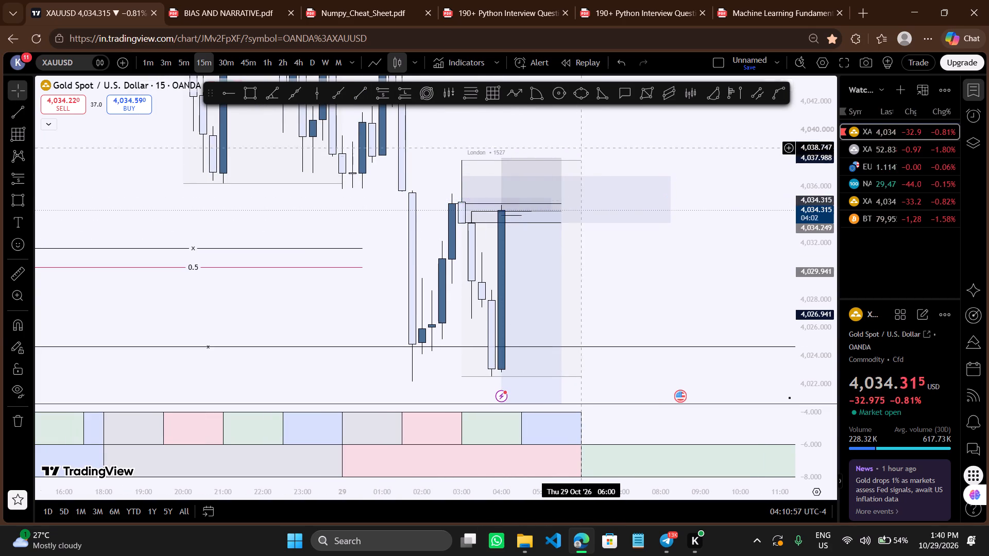
Examine the 15-minute price action around the short position, the London range and the marked levels below.
click(539, 247)
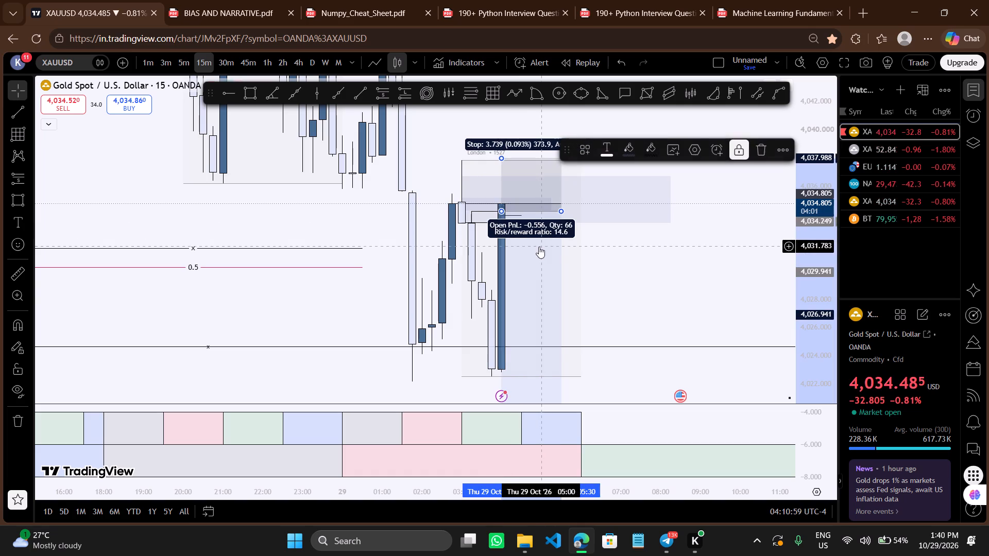
drag(634, 263, 670, 241)
scroll(670, 241, up, 2)
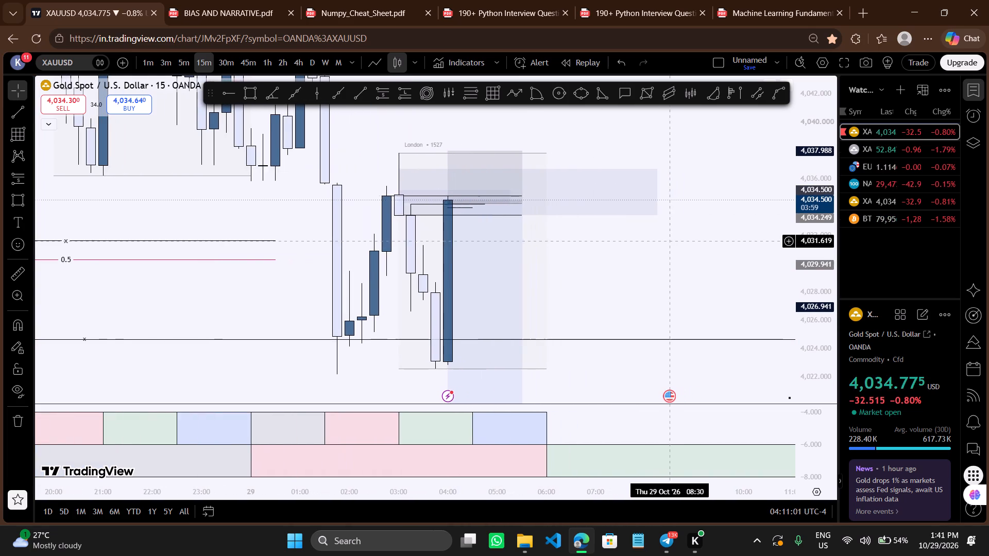
drag(627, 266, 640, 258)
drag(640, 258, 646, 258)
drag(636, 262, 667, 256)
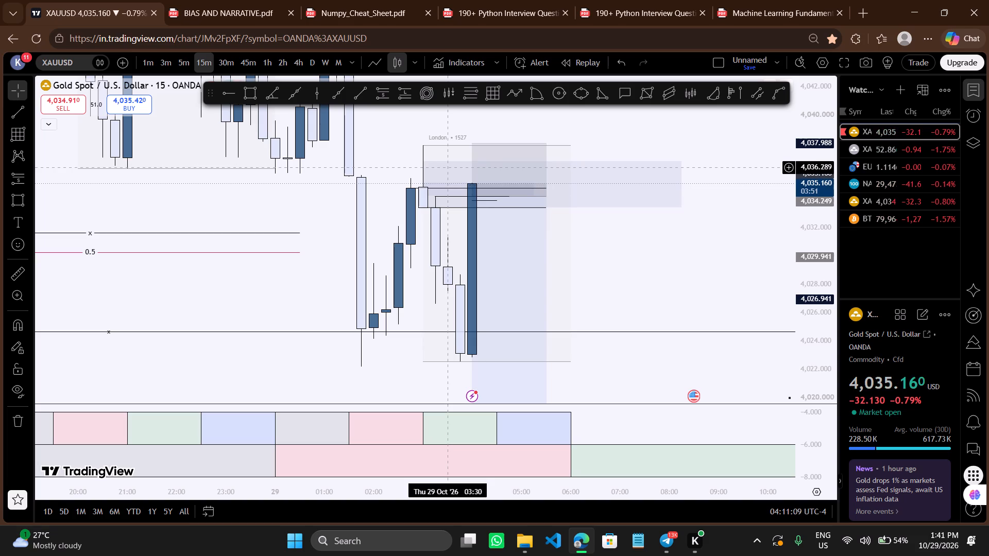
drag(619, 271, 633, 244)
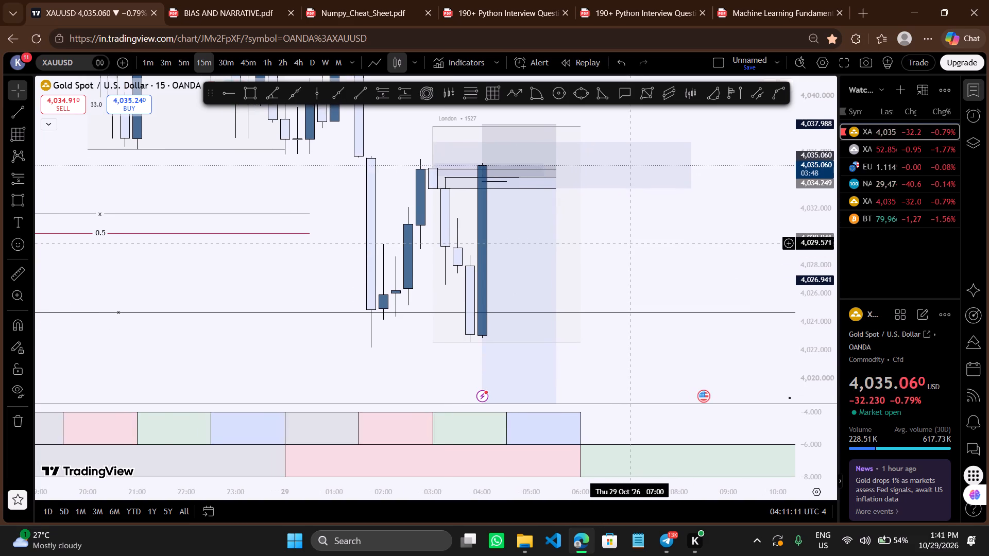
scroll(633, 244, down, 1)
drag(684, 270, 676, 269)
scroll(676, 269, down, 2)
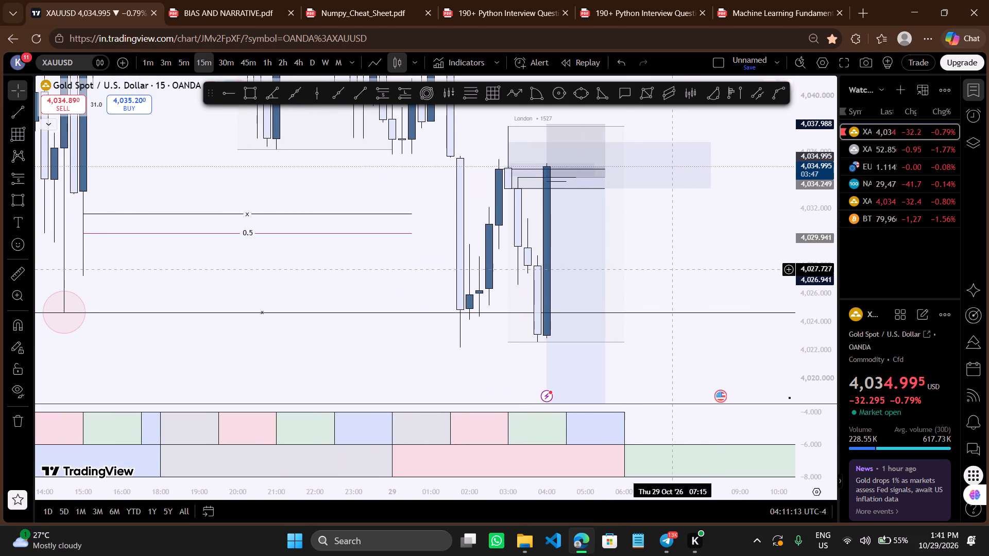
drag(696, 265, 684, 260)
scroll(684, 260, down, 2)
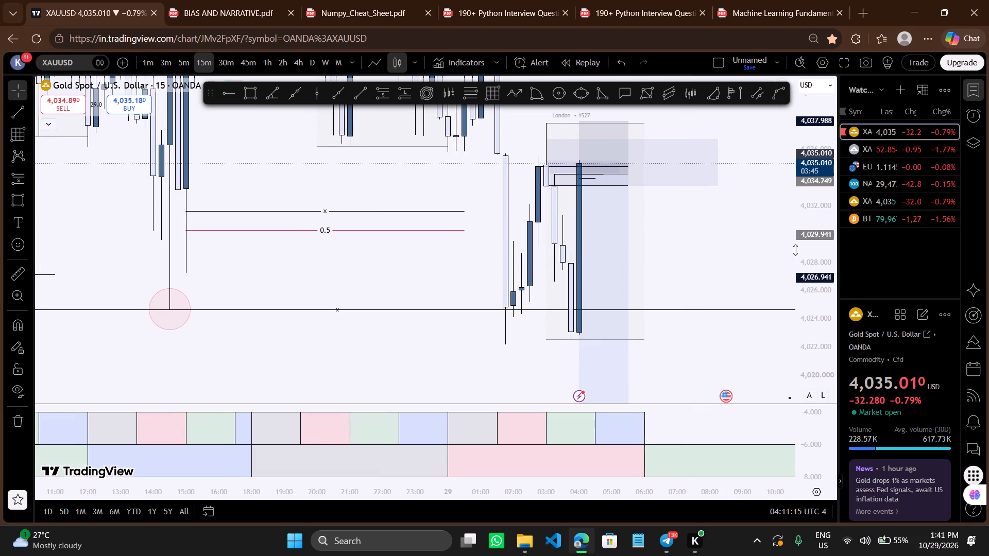
drag(795, 250, 795, 330)
drag(746, 342, 739, 322)
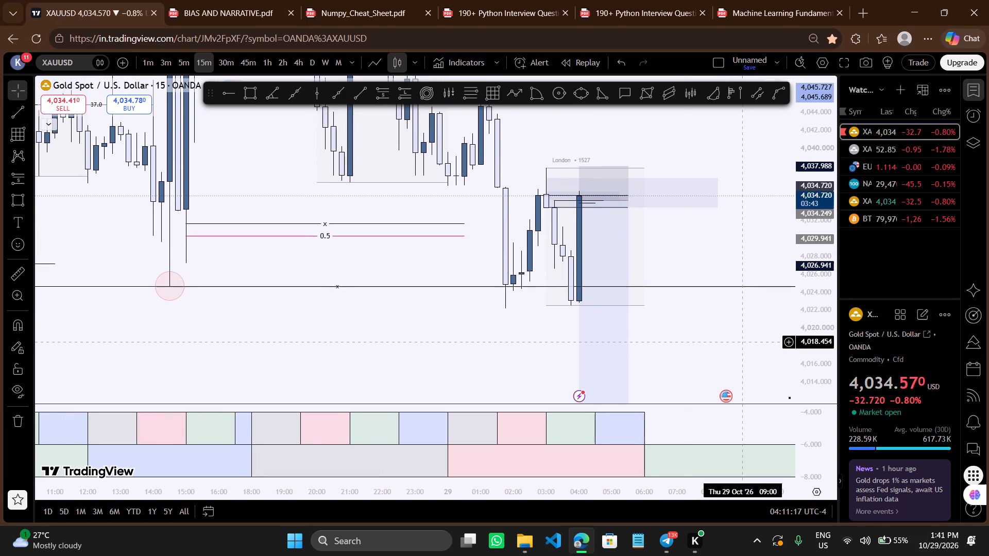
drag(739, 322, 731, 287)
scroll(731, 287, down, 1)
drag(730, 319, 717, 326)
scroll(717, 326, up, 1)
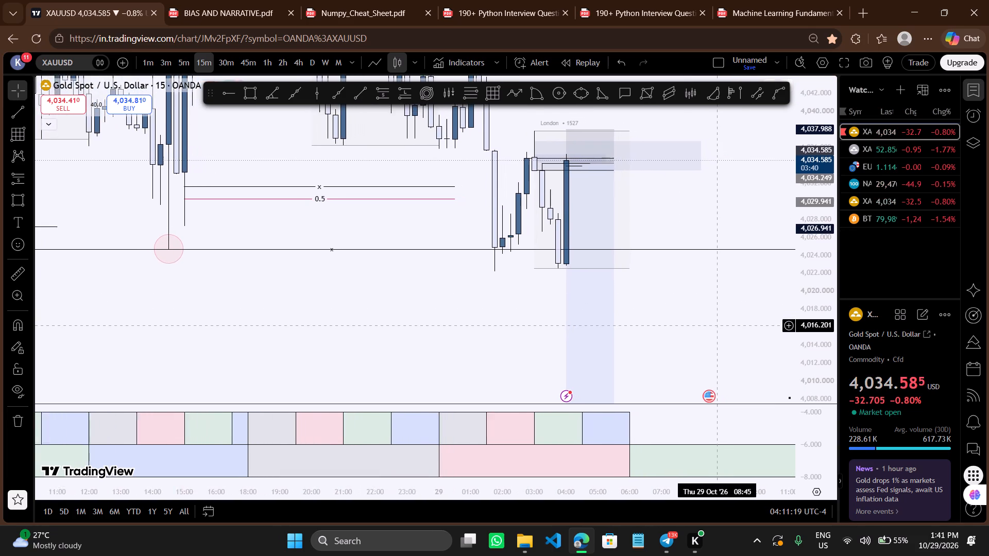
scroll(717, 326, up, 1)
drag(707, 343, 701, 342)
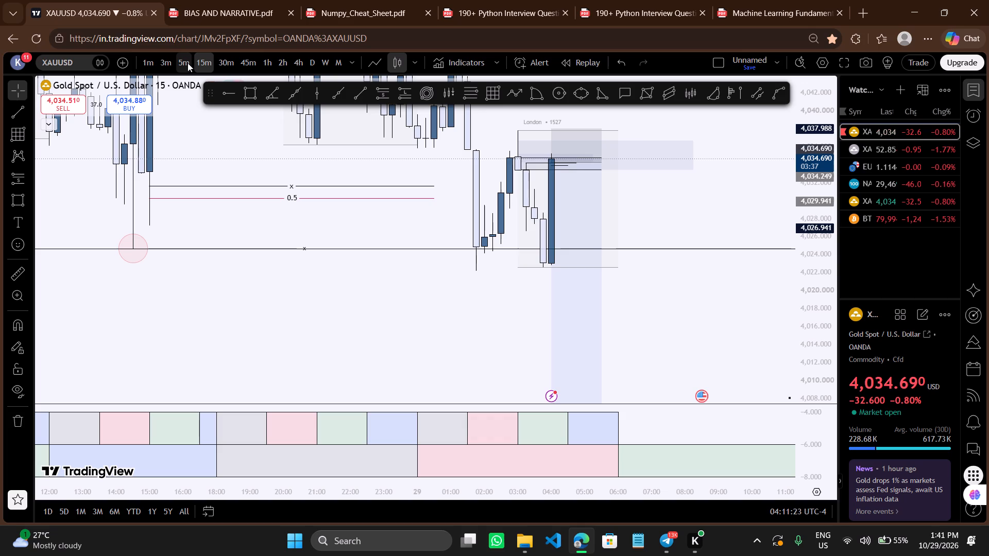
On the 1-minute chart, unlock the short position drawing and shorten it to end at about 04:56.
click(148, 62)
scroll(484, 312, down, 5)
drag(626, 355, 388, 380)
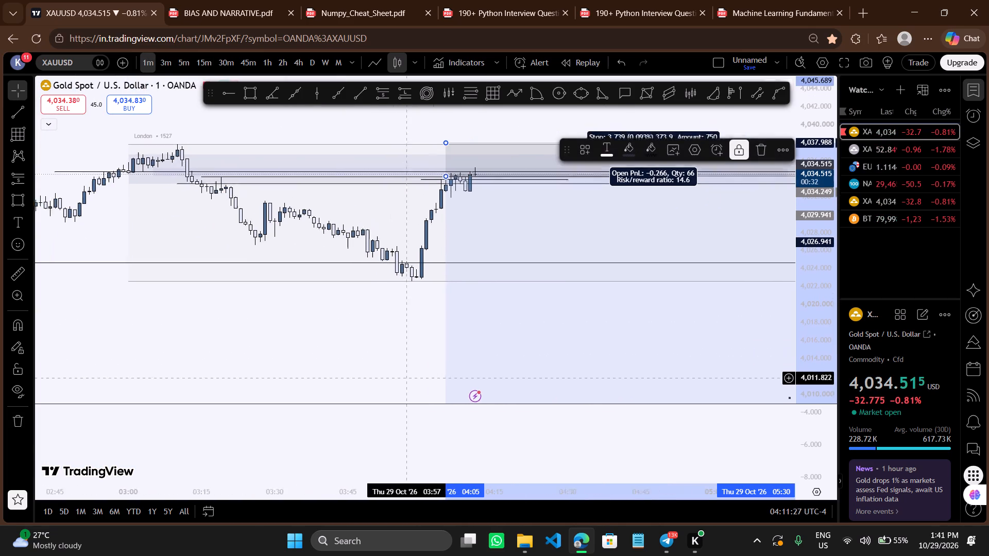
drag(732, 373, 399, 378)
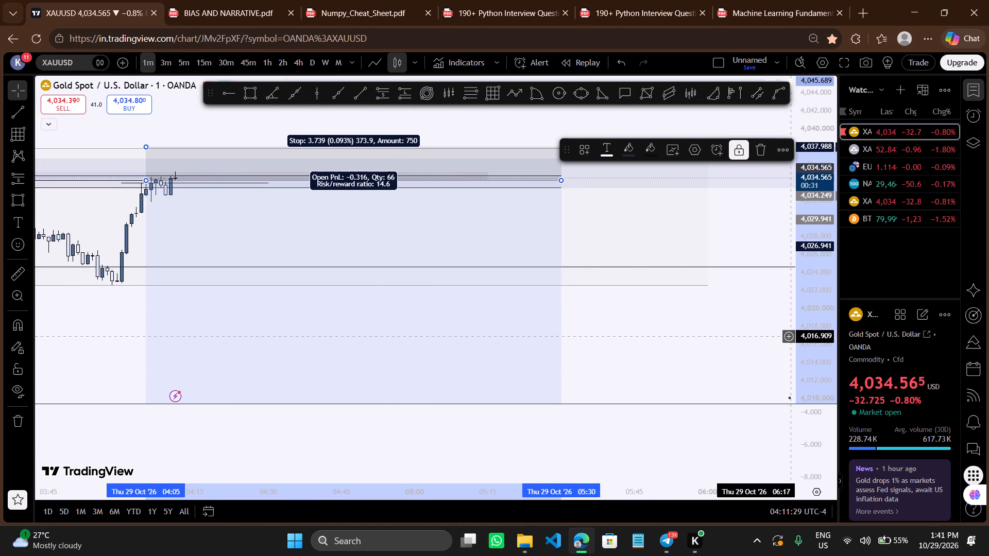
click(736, 151)
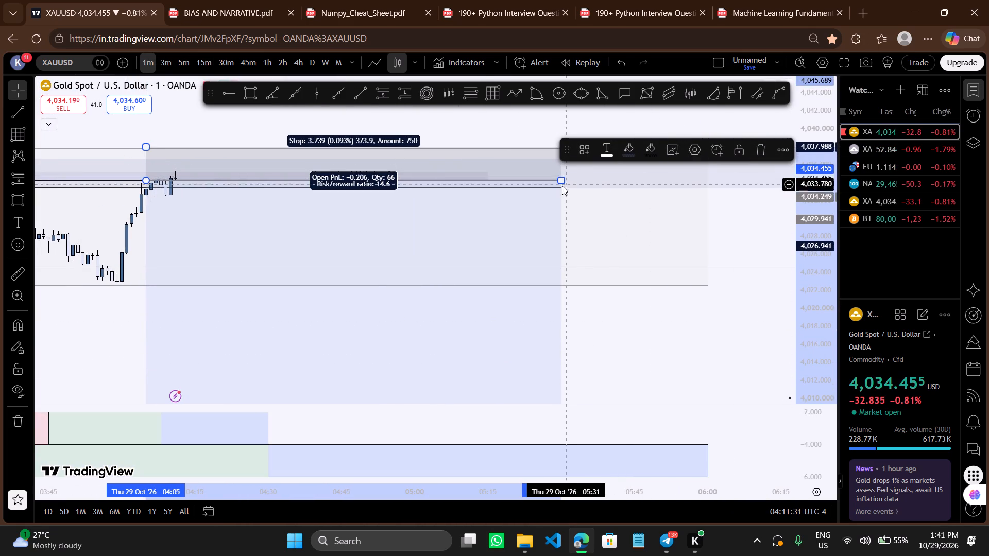
drag(558, 181, 394, 197)
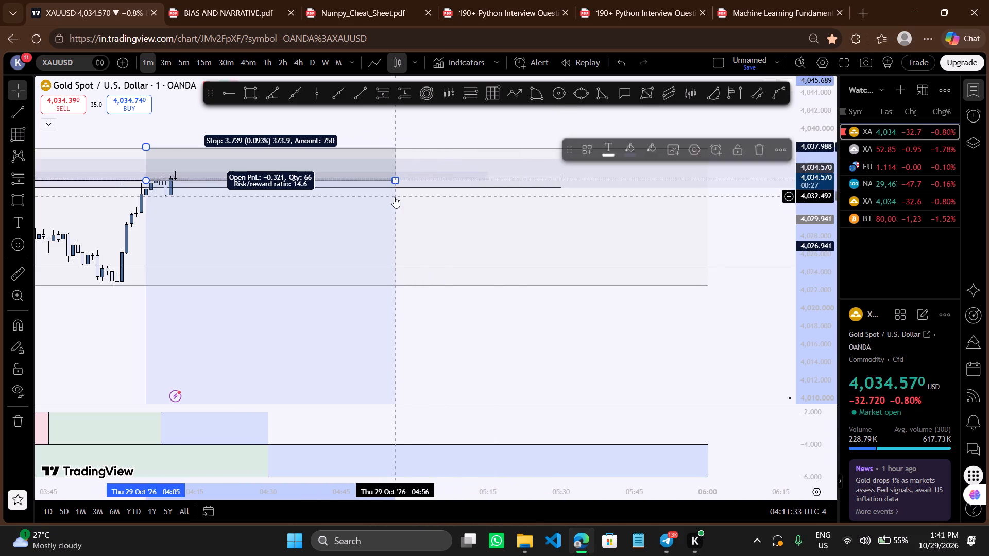
click(496, 235)
Hide the trading sessions indicator so its London range box is removed from view on the chart.
scroll(576, 238, down, 3)
drag(620, 244, 618, 259)
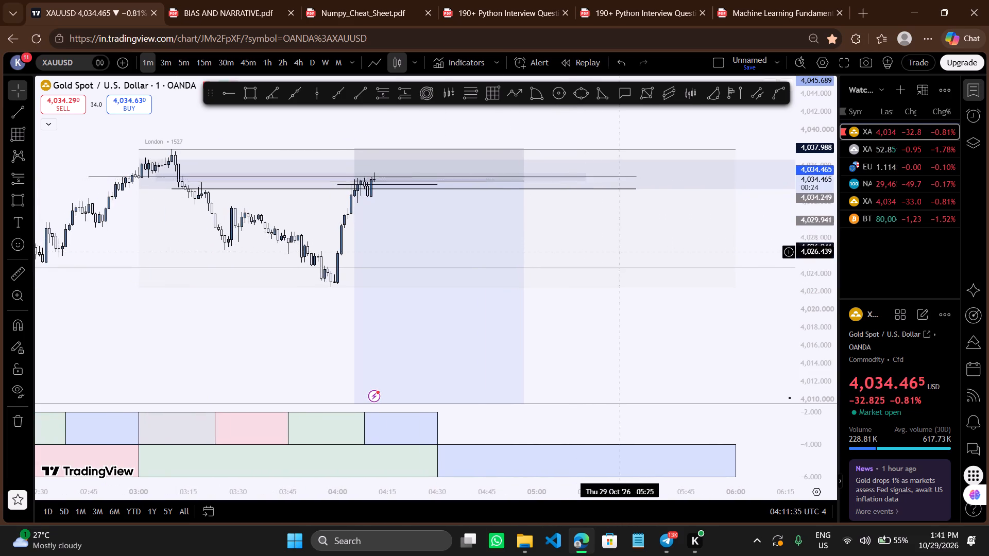
drag(618, 259, 611, 292)
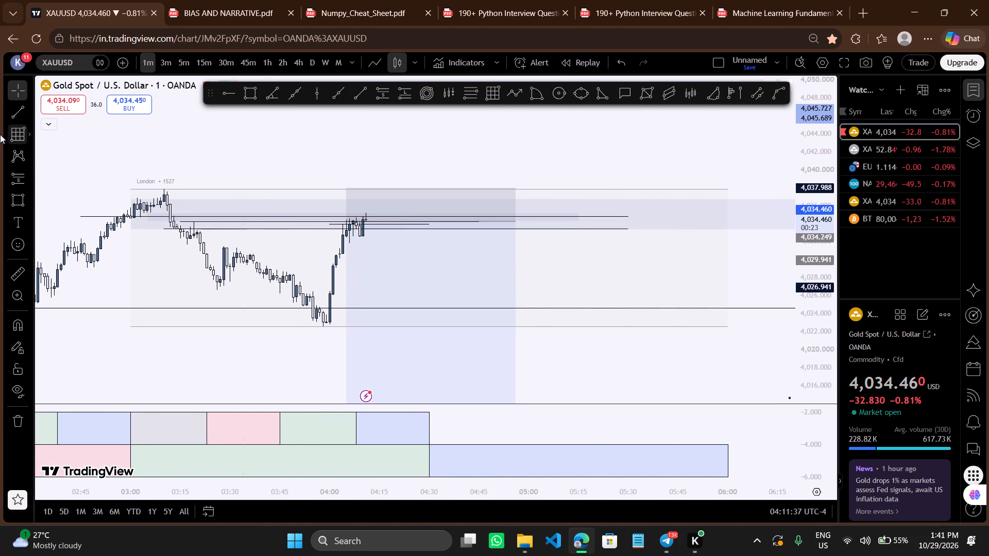
click(47, 123)
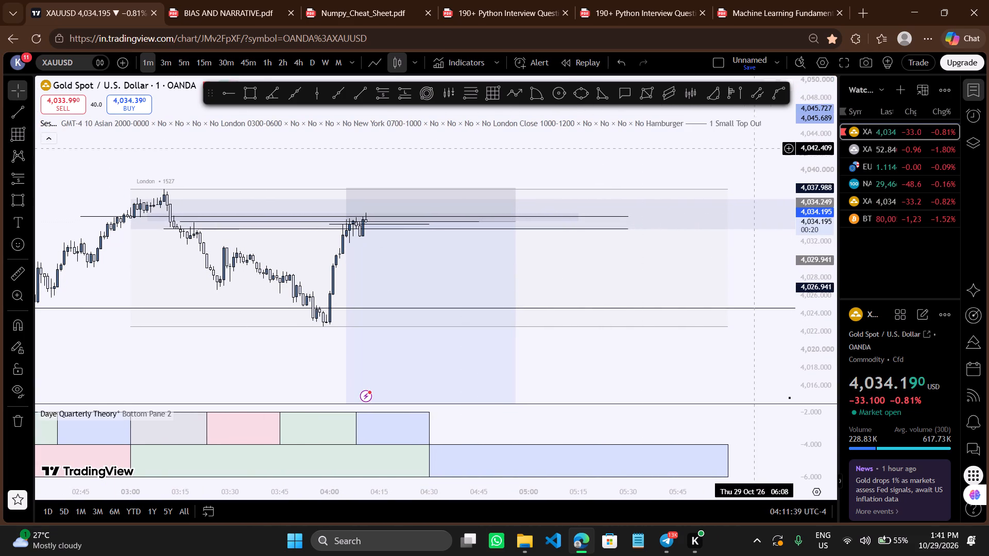
click(690, 124)
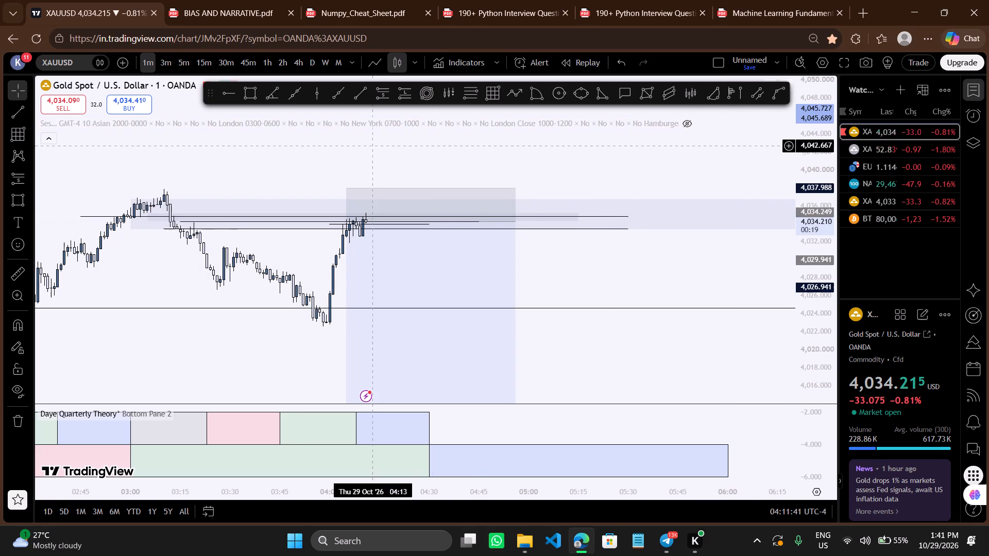
click(46, 140)
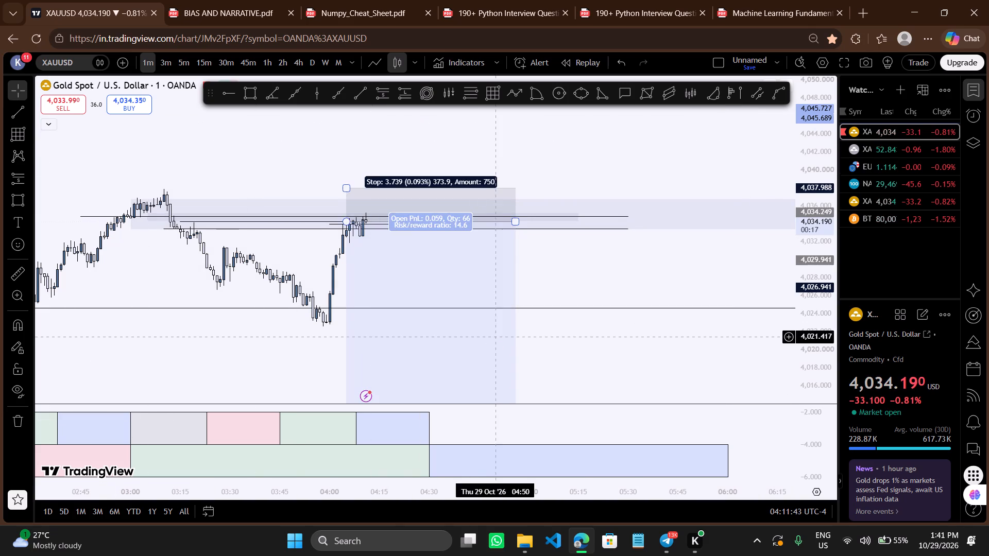
Maximize the XAUUSD price pane so it fills the chart area in place of the coloured-block indicator pane below.
double_click(556, 350)
scroll(556, 350, down, 3)
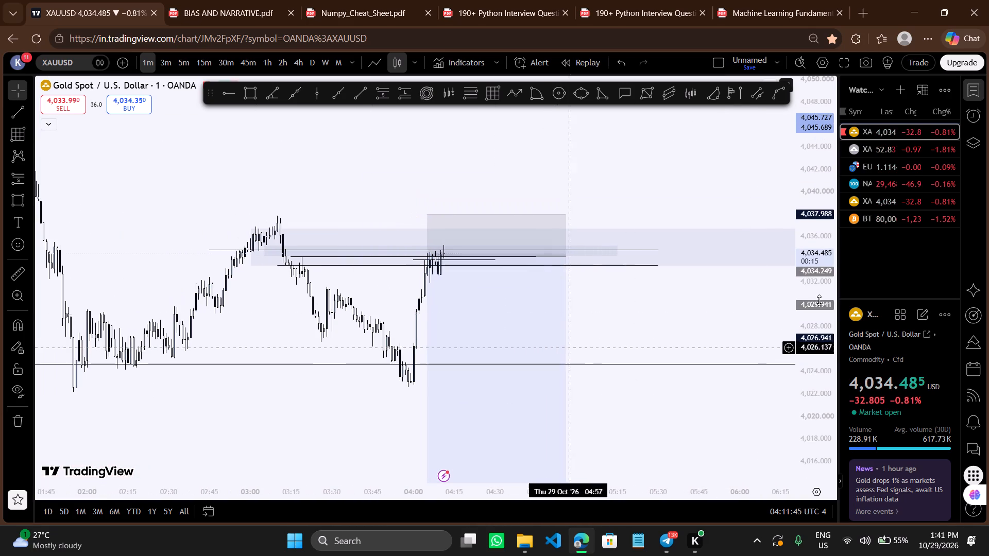
drag(819, 329, 801, 259)
drag(639, 340, 688, 286)
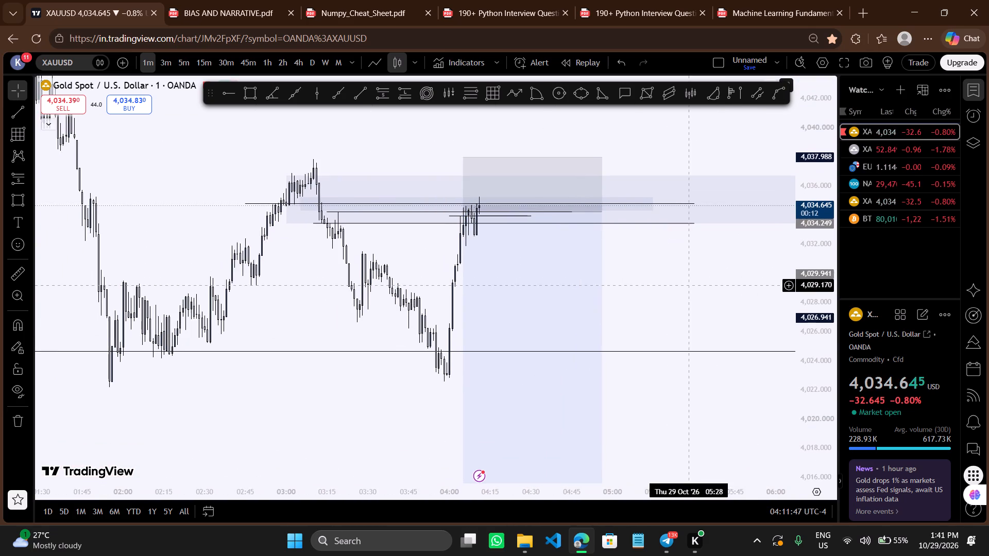
scroll(688, 286, up, 3)
drag(562, 294, 651, 277)
scroll(651, 277, up, 2)
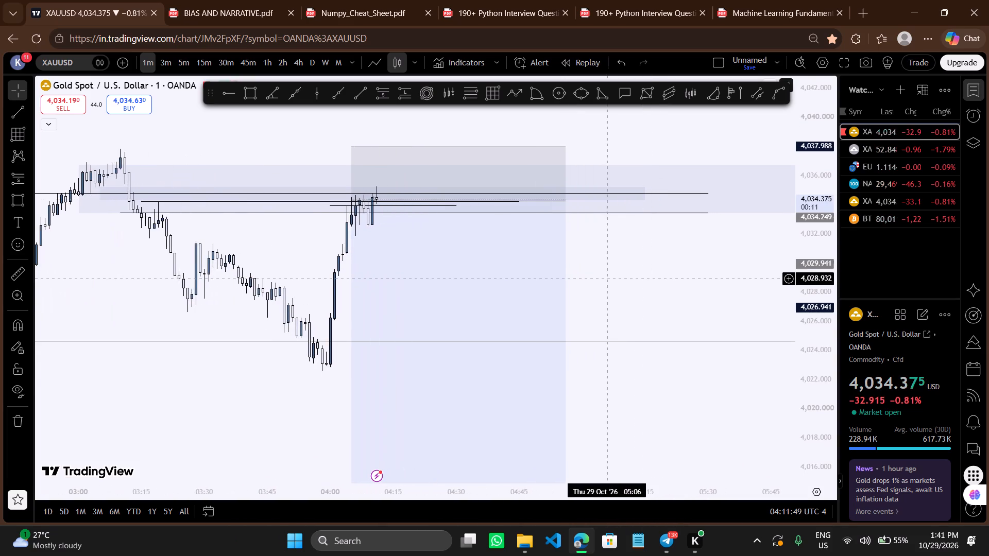
drag(608, 279, 685, 341)
drag(685, 329, 716, 219)
drag(694, 257, 694, 270)
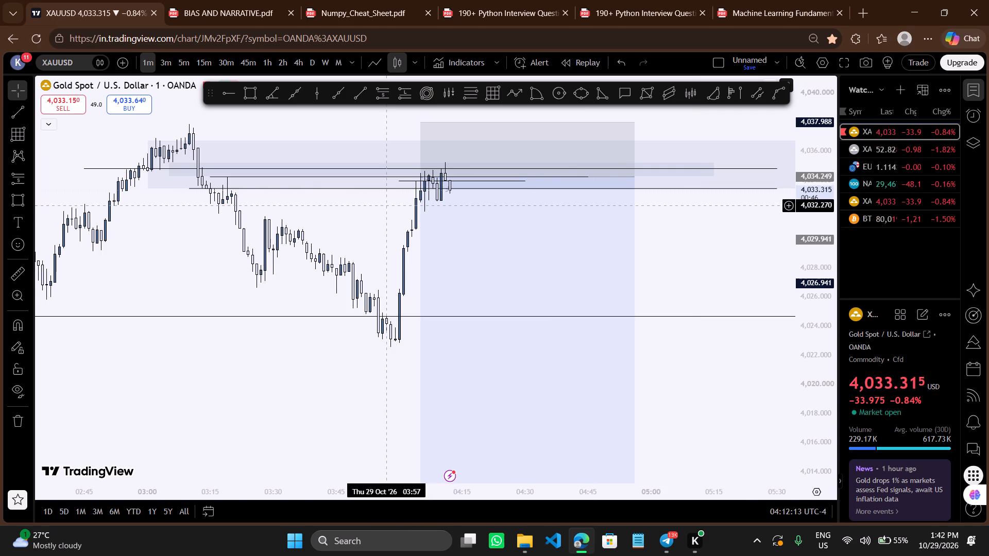
Move the start of the upper horizontal trend line at about 4,034.8 forward to about 03:13.
shift+drag(86, 169, 157, 168)
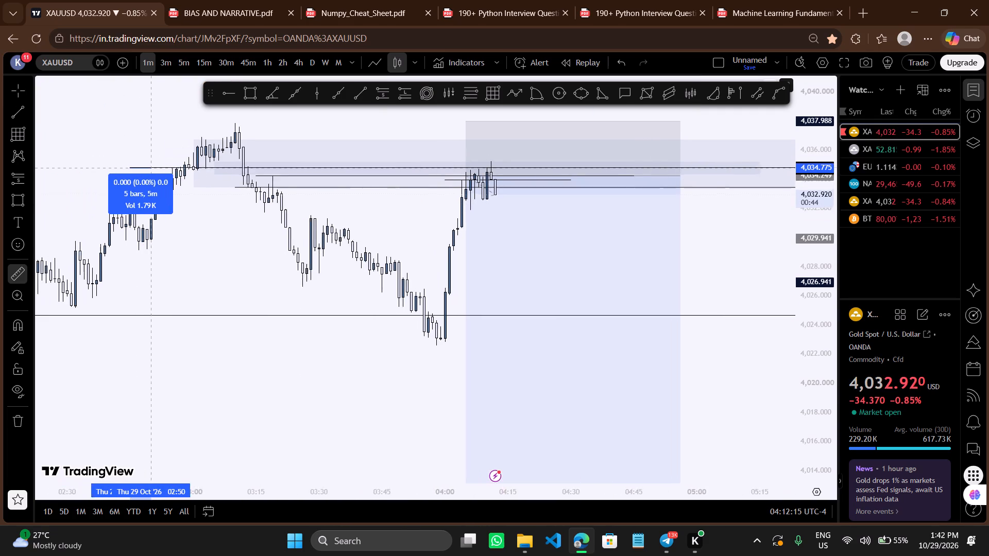
shift+drag(157, 168, 118, 180)
double_click(141, 236)
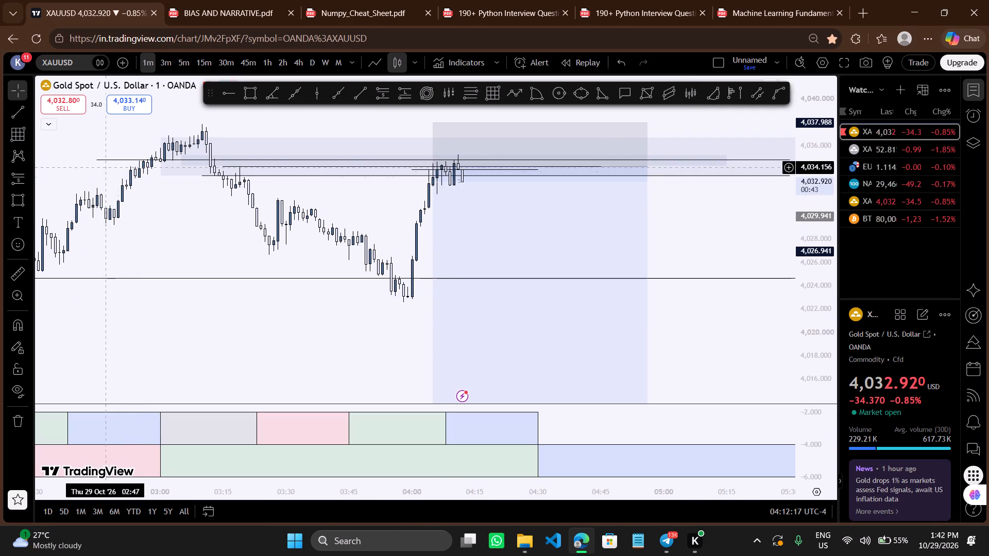
drag(98, 160, 218, 170)
shift+double_click(218, 170)
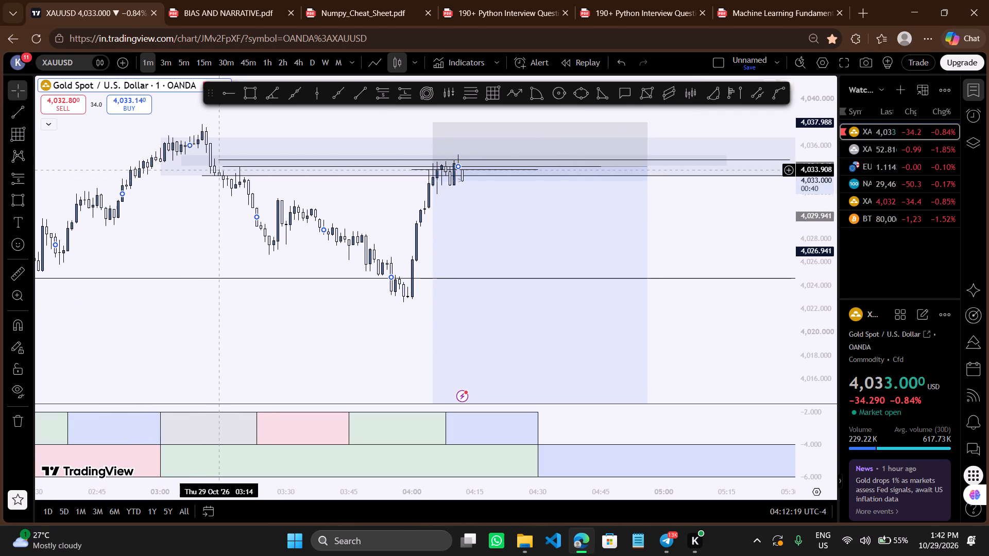
drag(219, 159, 214, 159)
click(212, 216)
Switch the XAUUSD chart back to the 15-minute timeframe.
scroll(212, 216, down, 2)
drag(345, 361, 325, 370)
scroll(325, 370, up, 2)
drag(359, 226, 332, 259)
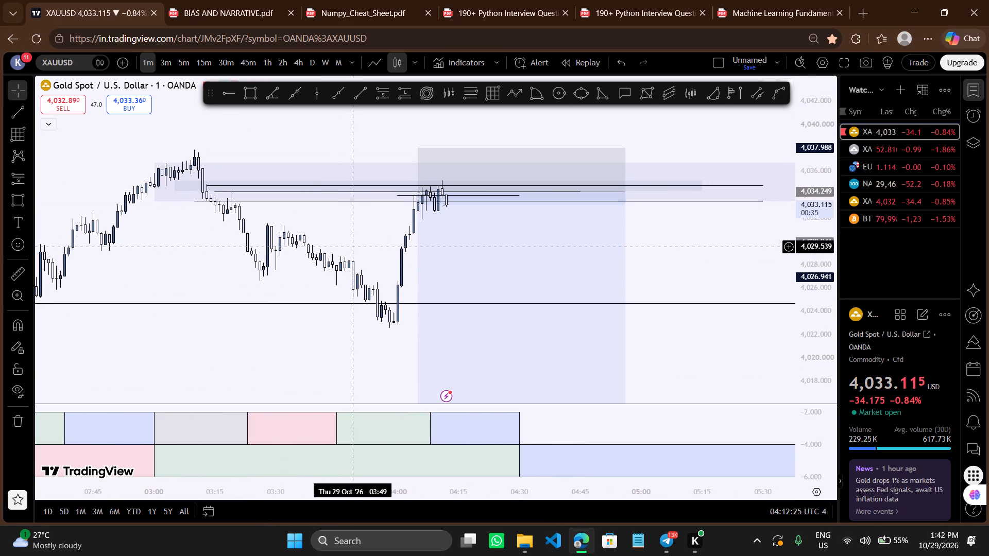
drag(353, 246, 331, 255)
drag(360, 244, 344, 246)
click(203, 67)
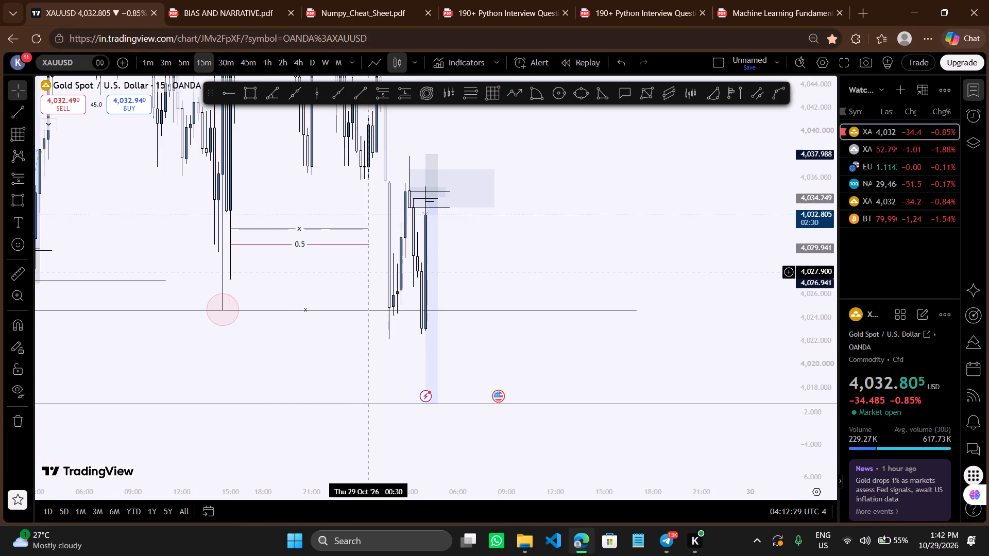
Delete the lowest horizontal trend line in the shaded zone, at about 4,033.43.
scroll(367, 272, up, 3)
drag(472, 245, 570, 251)
scroll(570, 251, up, 1)
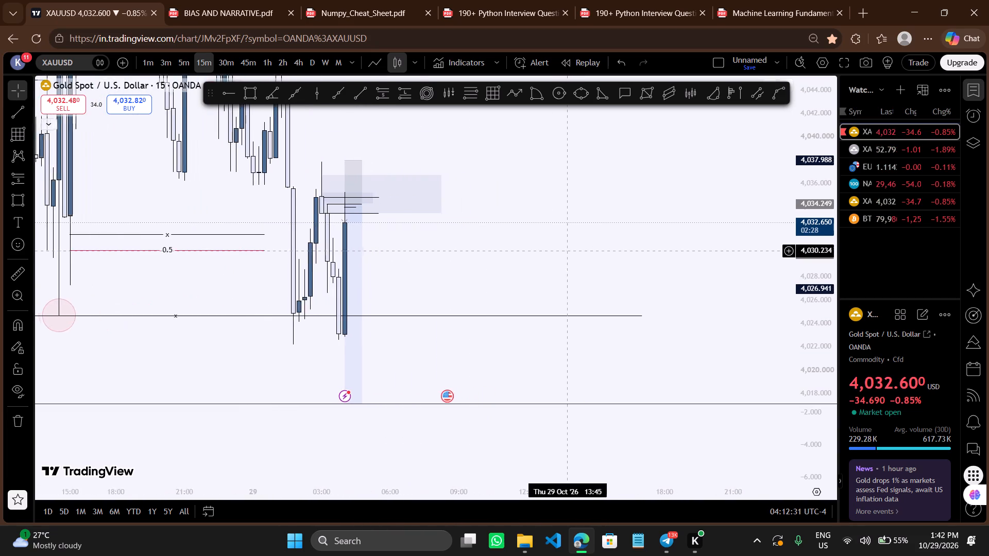
scroll(570, 251, up, 1)
click(356, 214)
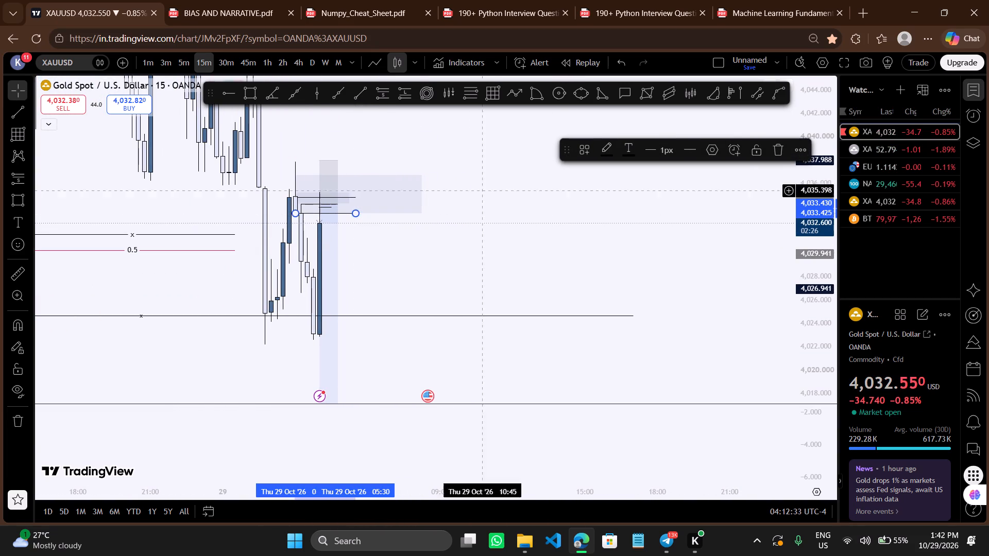
click(774, 145)
Delete the short horizontal trend line at about 4,033.955 that ends at 04:30.
drag(457, 260, 604, 242)
scroll(604, 242, up, 2)
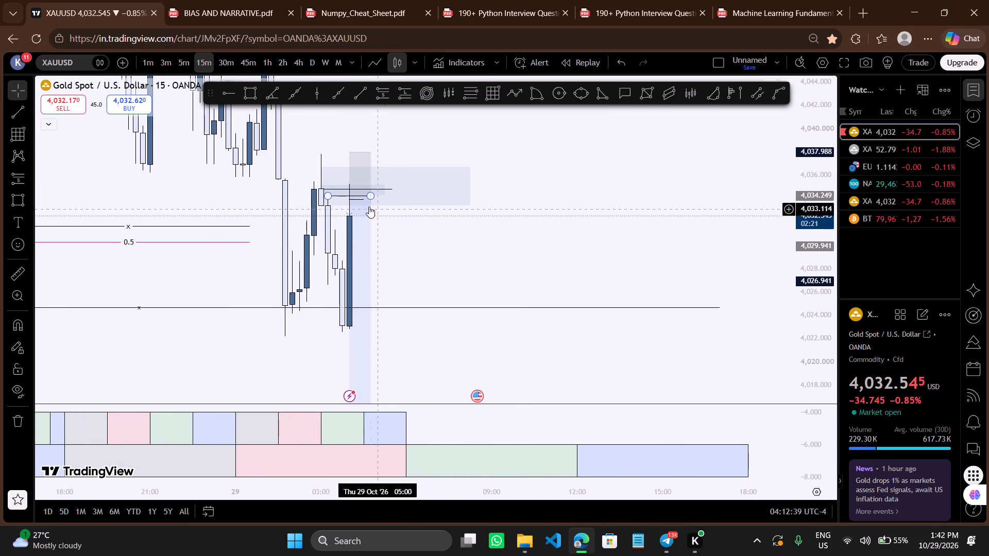
click(362, 201)
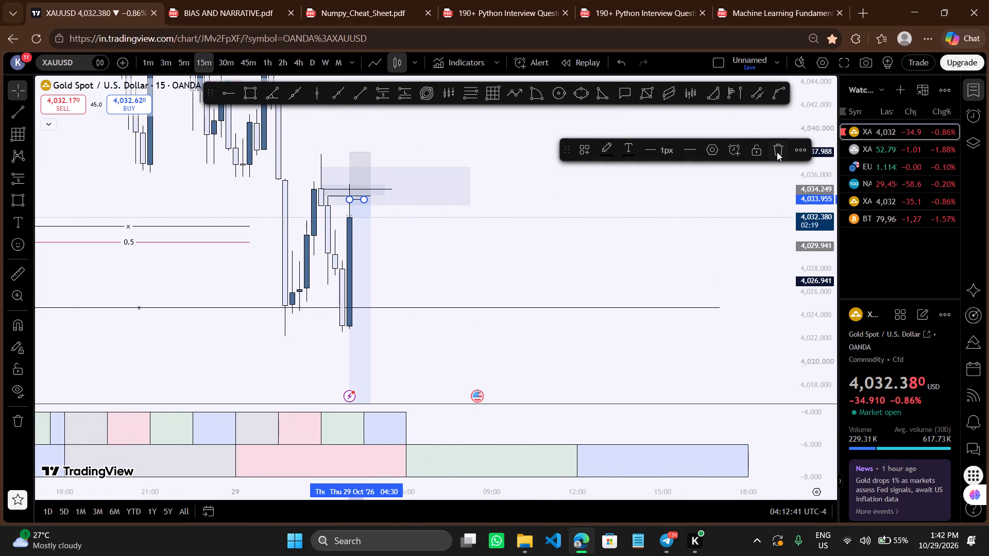
click(777, 152)
Shorten the horizontal trend line at about 4,034.8 so it ends at about 05:15.
drag(466, 244, 680, 247)
scroll(680, 247, up, 1)
drag(564, 260, 592, 257)
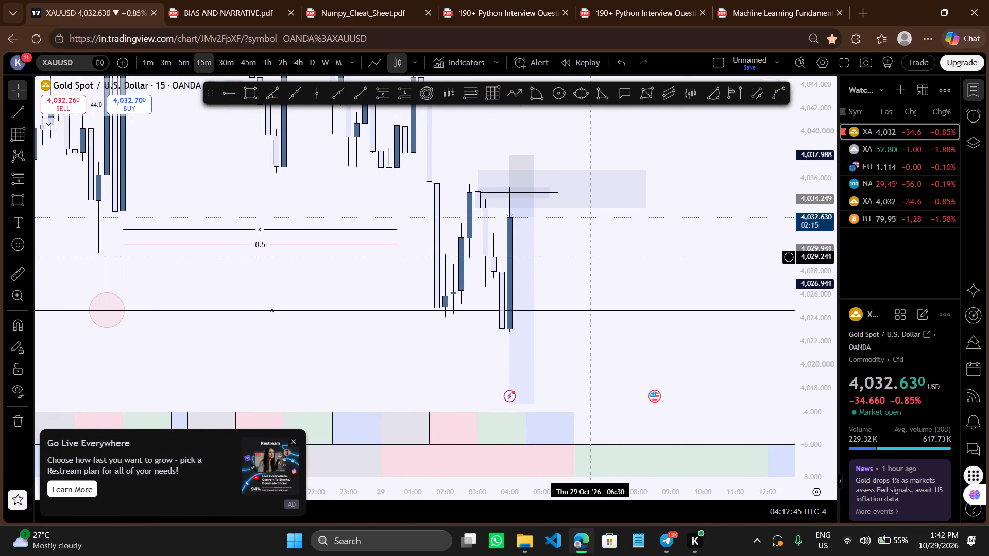
drag(559, 193, 553, 193)
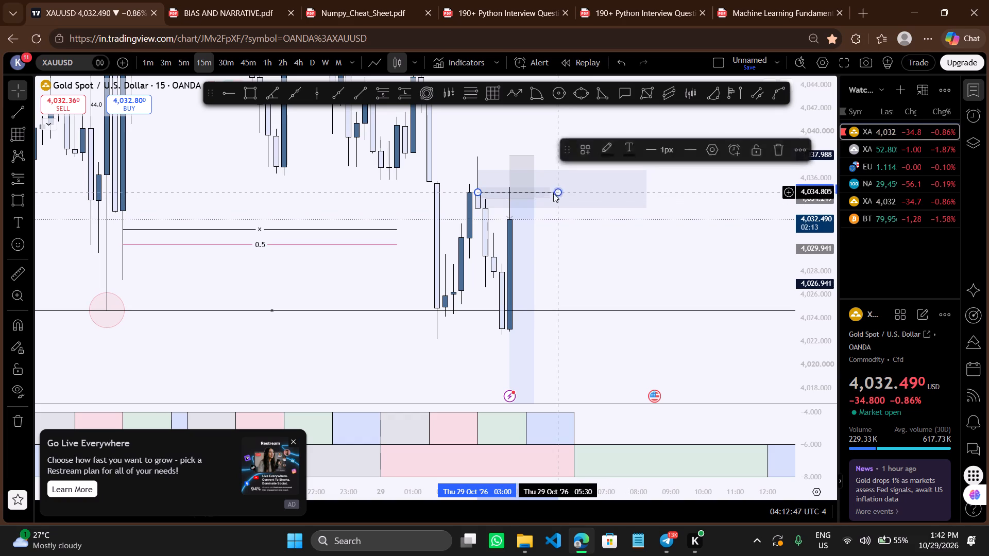
drag(553, 193, 547, 194)
Examine the 15-minute price action around the short position and the remaining marked levels.
drag(560, 246, 621, 241)
scroll(621, 241, up, 2)
drag(600, 250, 658, 236)
scroll(658, 236, up, 1)
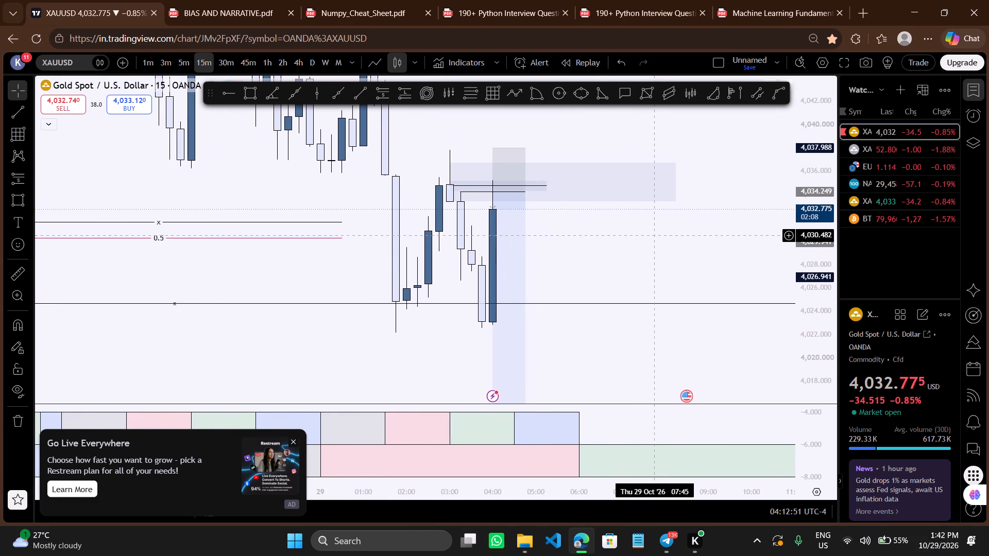
drag(617, 273, 640, 262)
drag(808, 244, 804, 285)
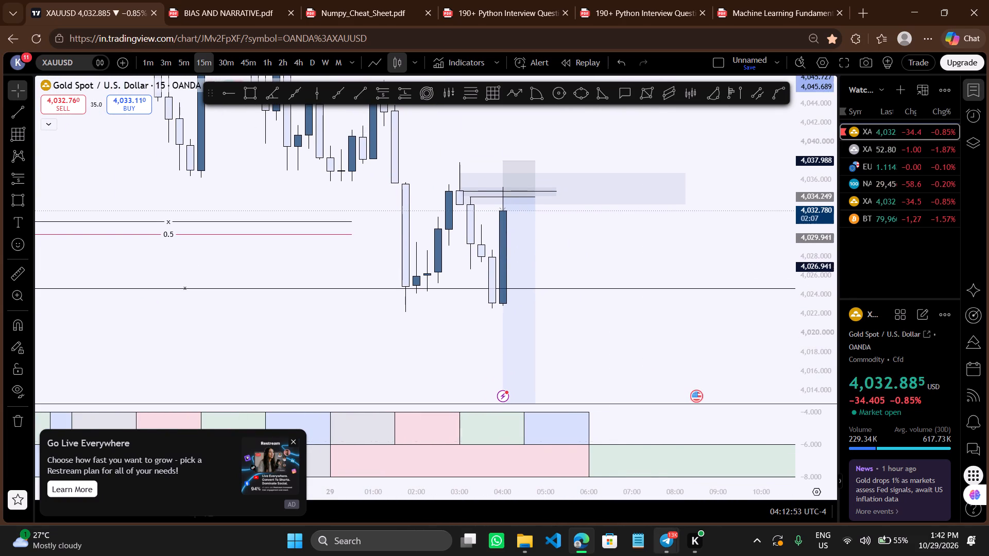
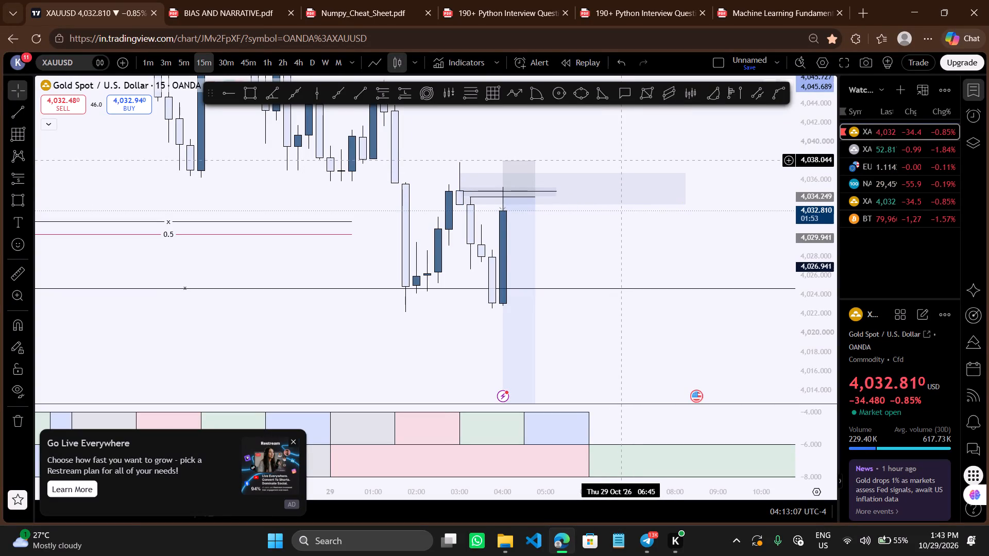
Examine the 15-minute price action around the short position and the shaded zone.
drag(824, 277, 808, 376)
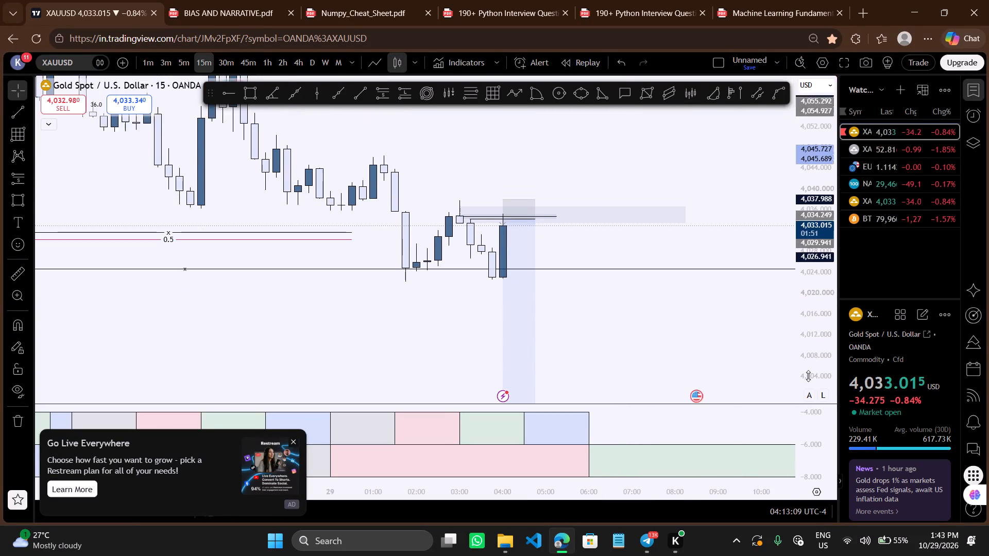
drag(646, 372, 652, 212)
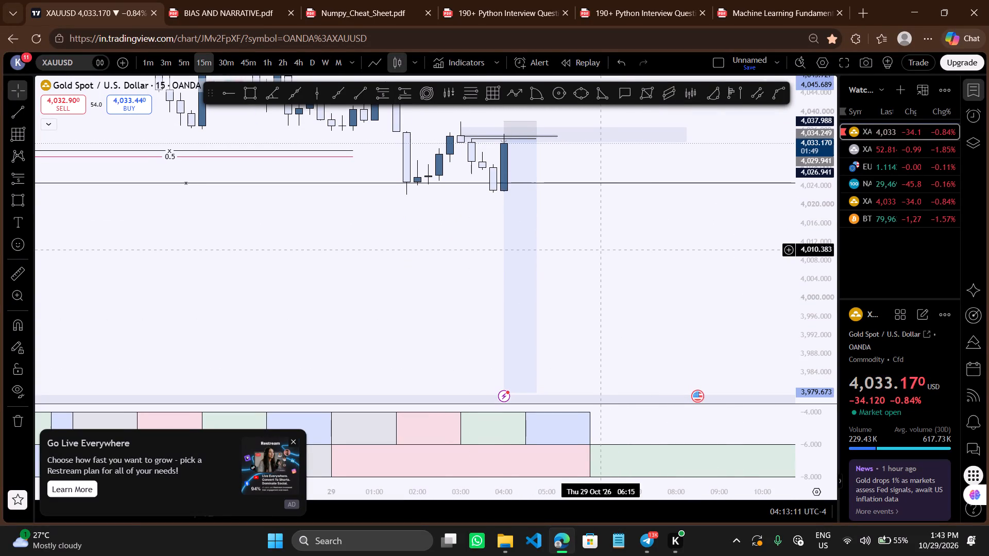
drag(615, 275, 624, 300)
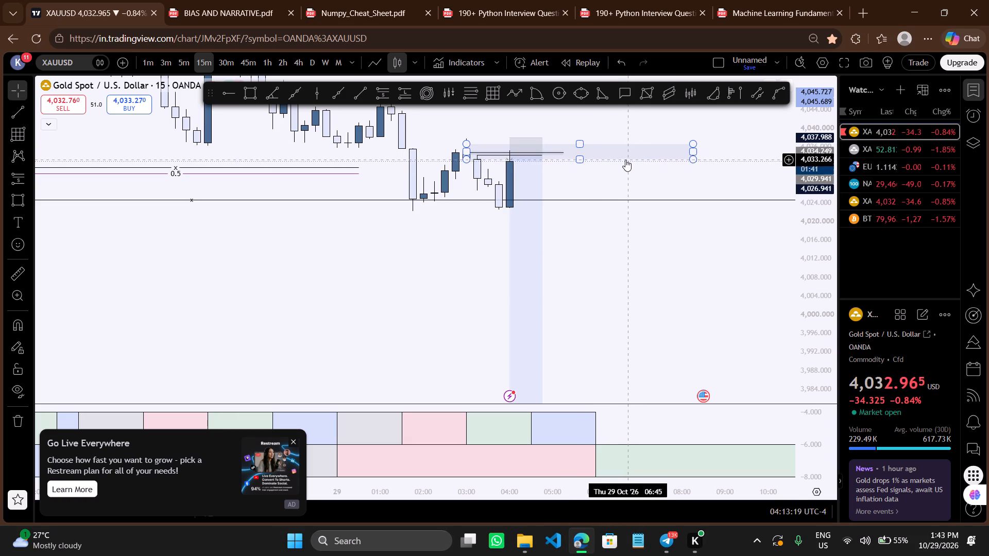
drag(630, 246, 649, 278)
drag(649, 278, 658, 313)
scroll(658, 313, up, 2)
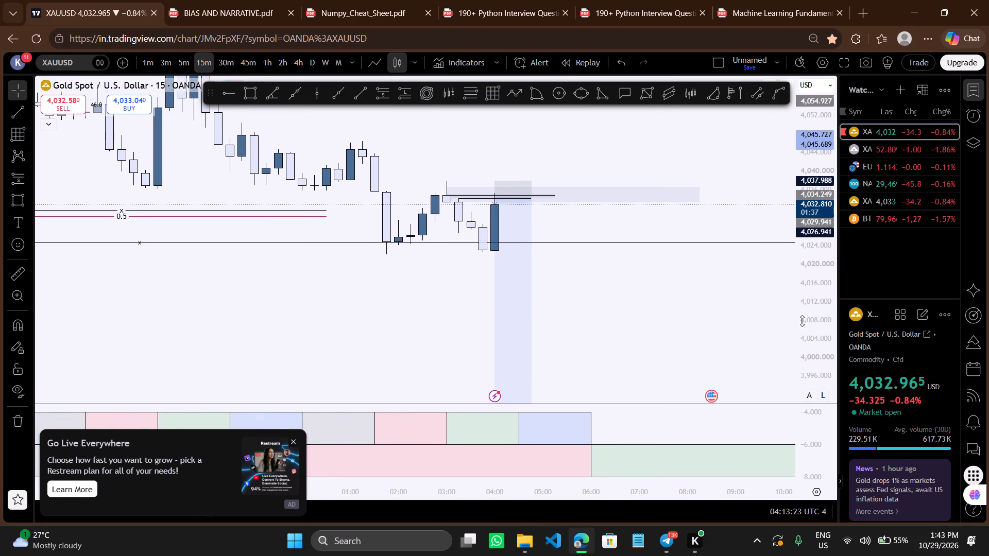
drag(802, 321, 795, 197)
drag(611, 217, 657, 274)
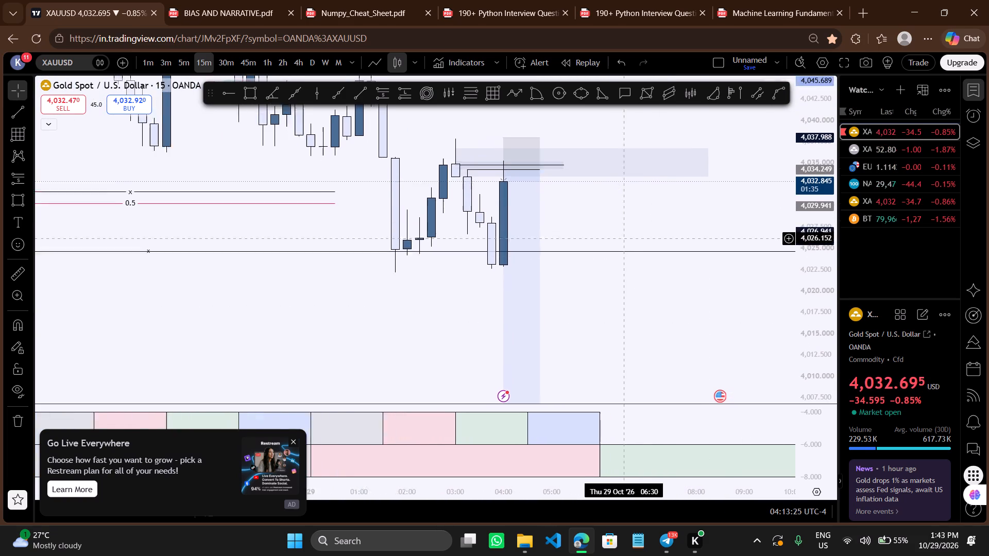
drag(657, 274, 663, 284)
scroll(663, 284, up, 1)
drag(624, 262, 632, 262)
scroll(632, 262, up, 1)
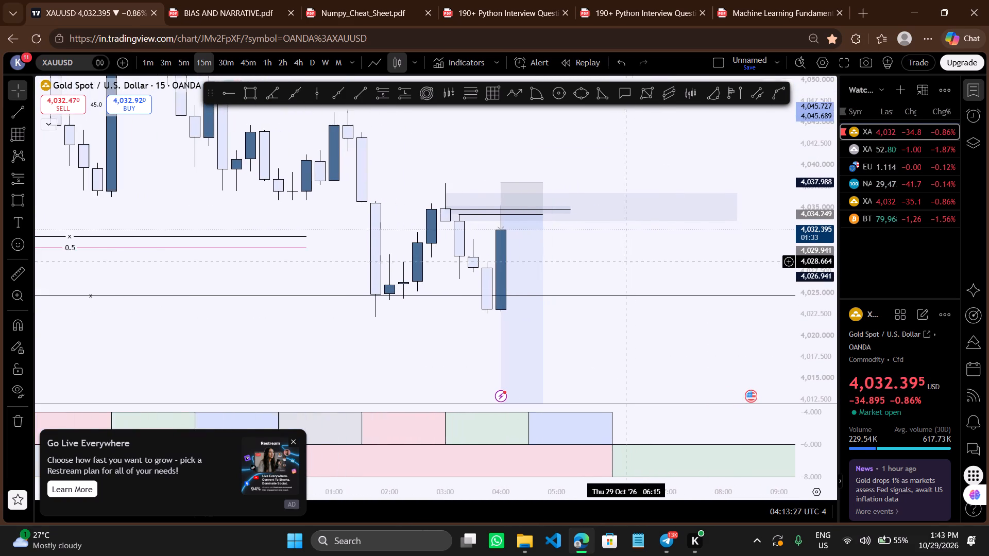
scroll(632, 262, up, 1)
drag(606, 266, 609, 266)
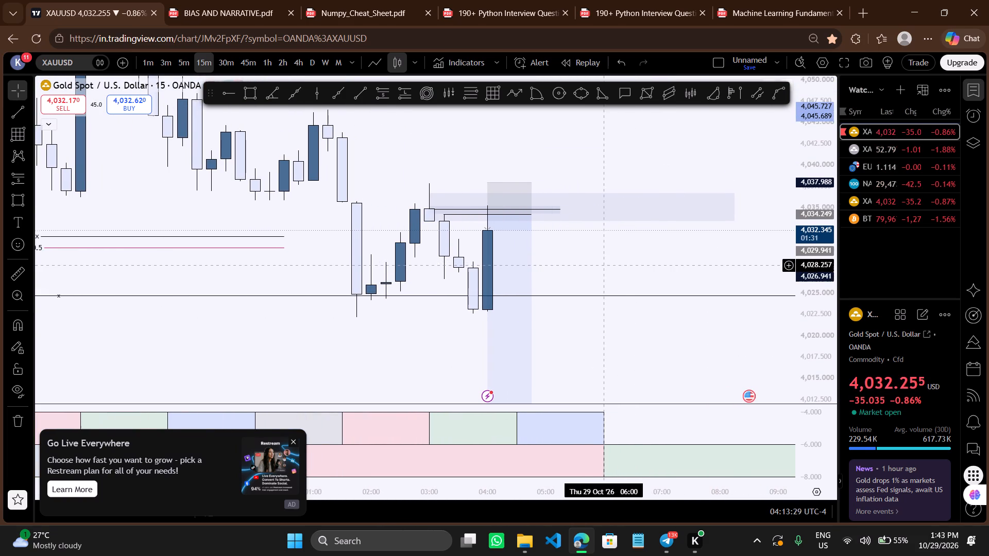
drag(609, 266, 621, 264)
click(621, 264)
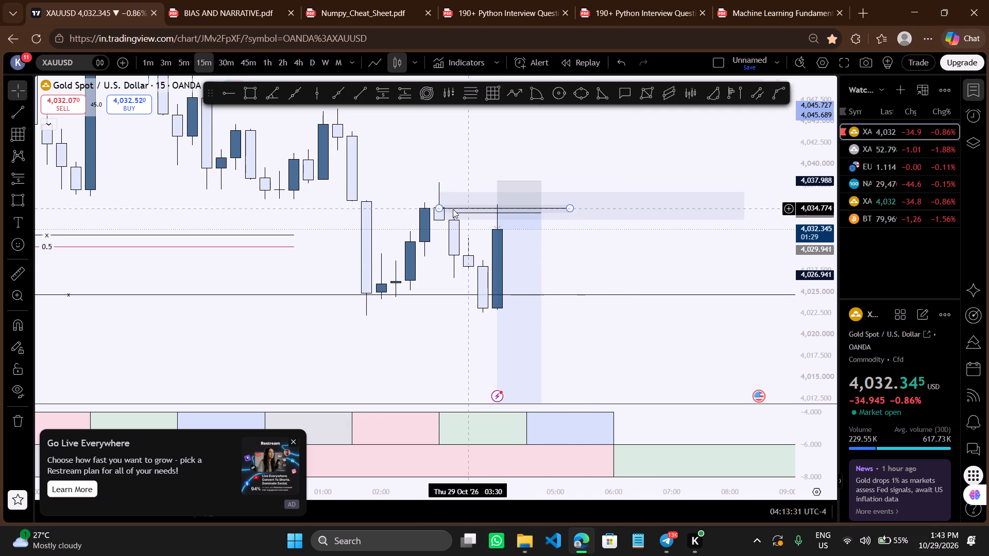
Adjust the horizontal trend line at about 4,034.8 to run from 02:45 to 04:15.
drag(439, 207, 424, 207)
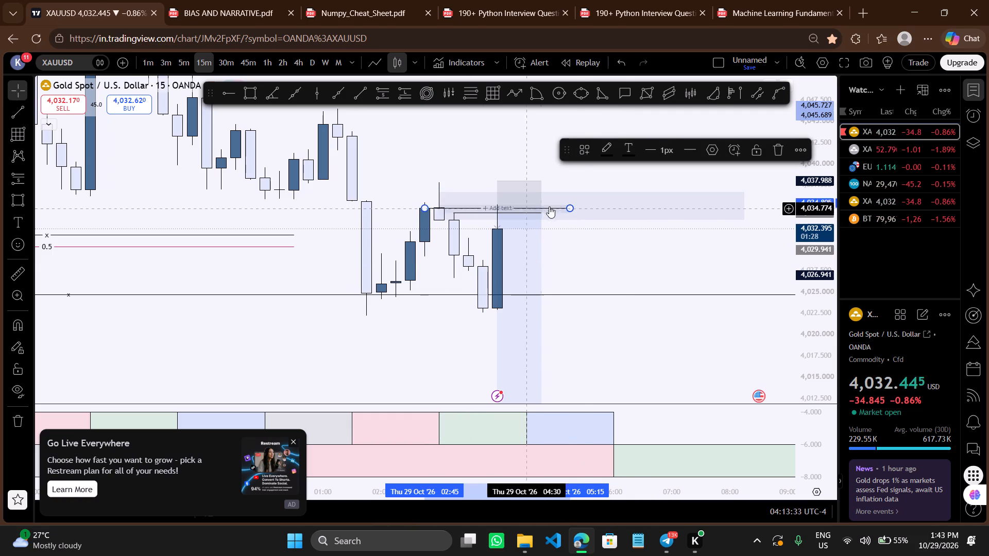
drag(572, 206, 516, 209)
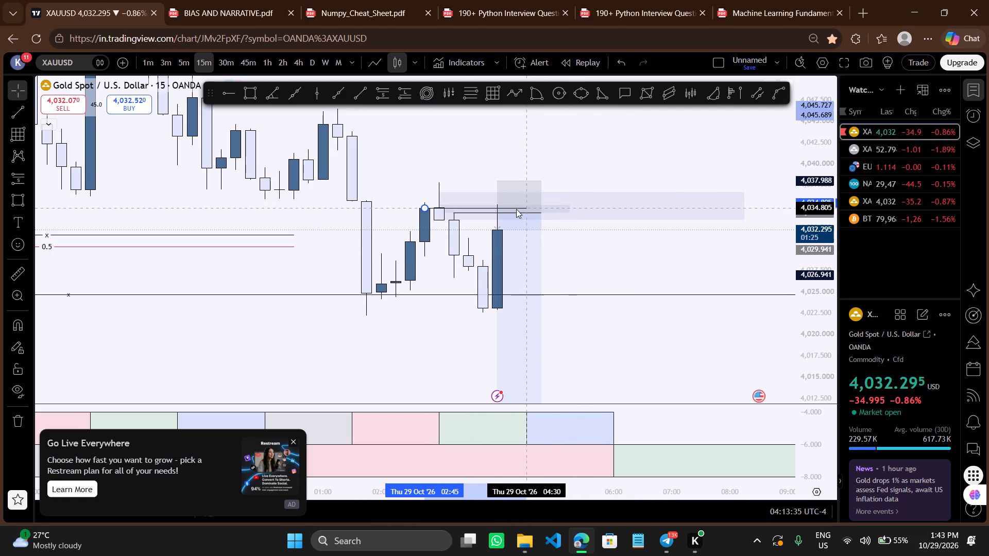
drag(516, 209, 500, 210)
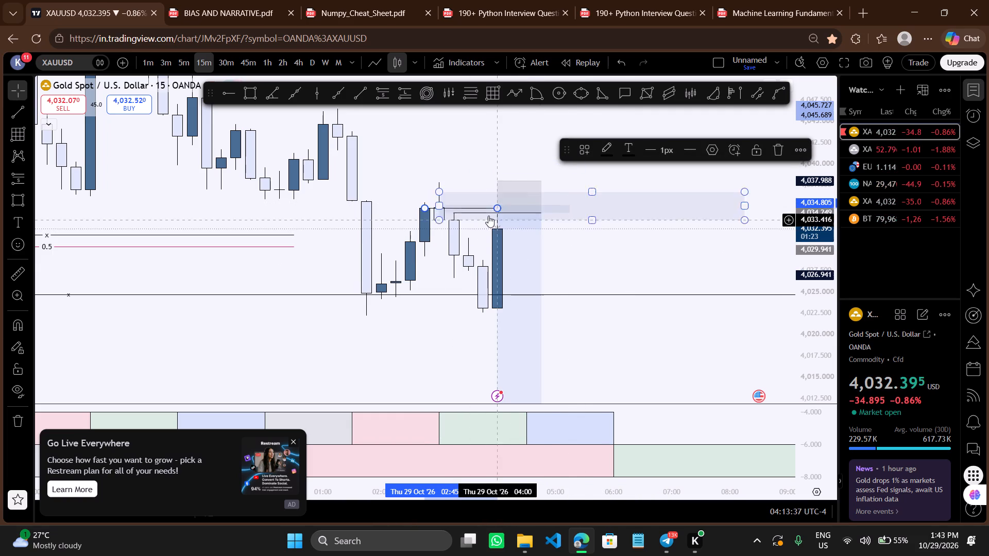
drag(499, 207, 506, 208)
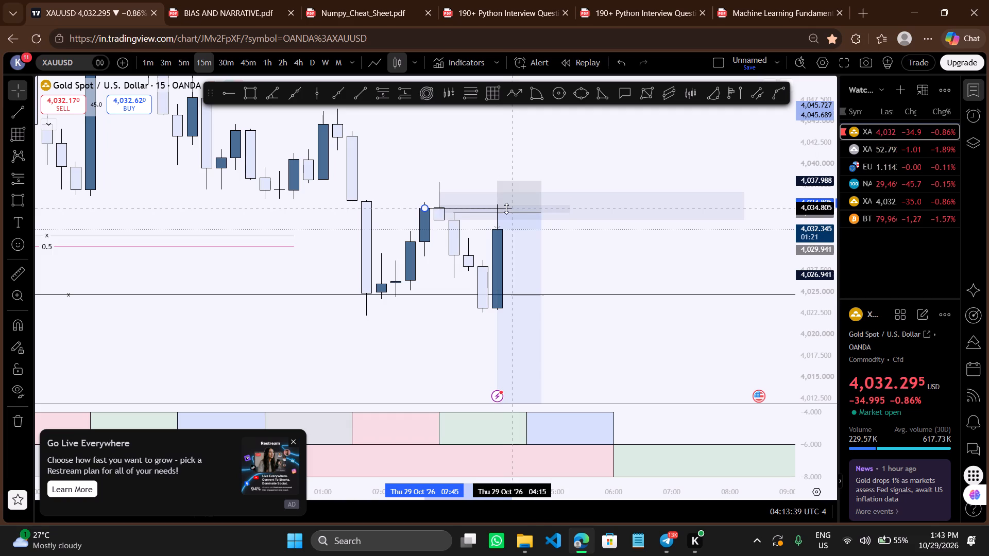
Shorten the horizontal trend line at about 4,034.24 so it ends at 04:00.
drag(540, 215, 493, 218)
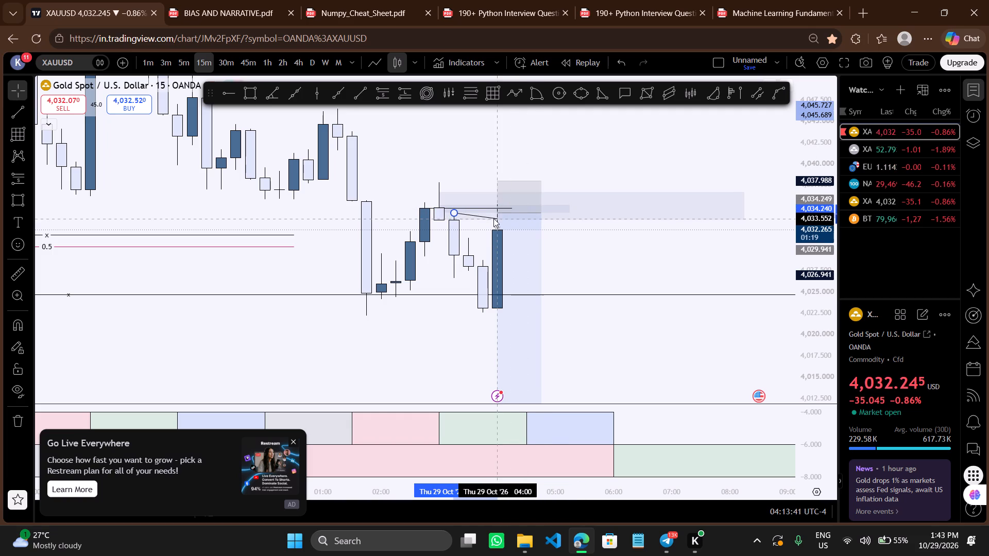
drag(493, 218, 486, 216)
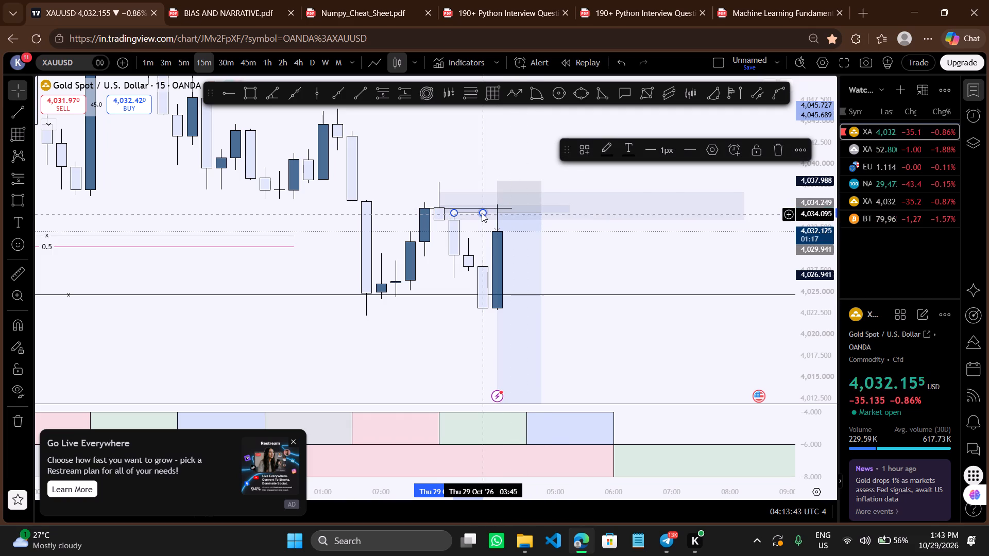
shift+click(482, 213)
shift+drag(484, 214, 492, 214)
Label the shortened trend line at about 4,034.24 with the text x.
click(476, 213)
key(x)
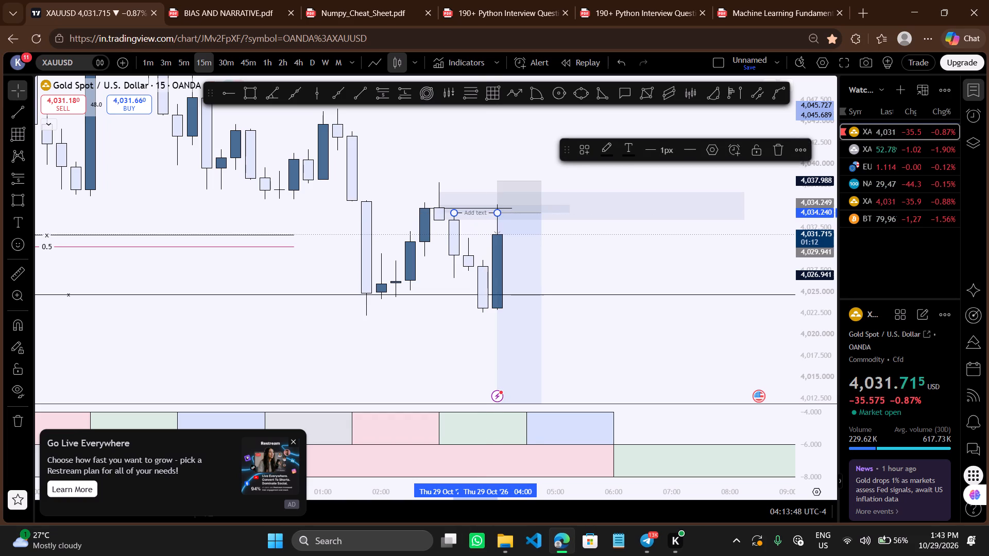
click(474, 151)
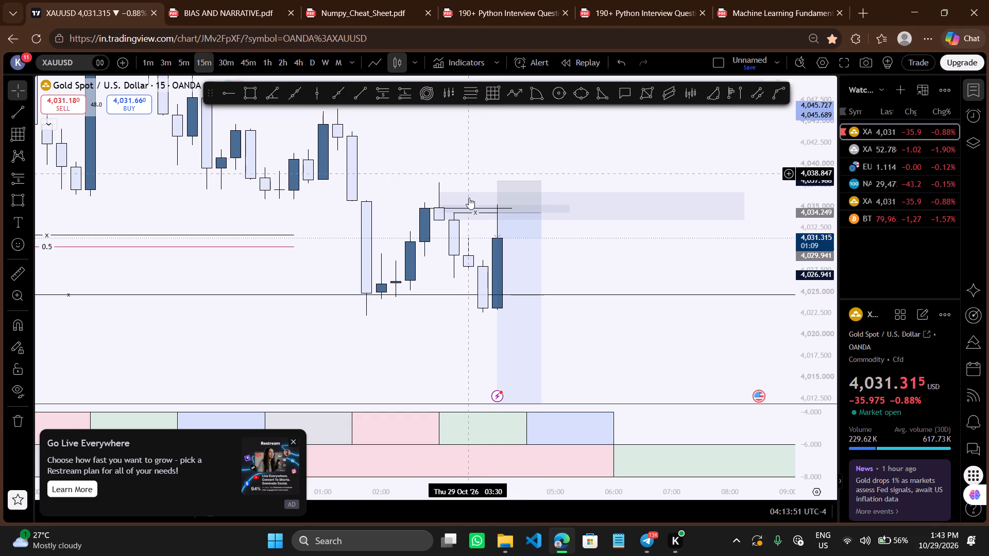
Label the trend line at about 4,034.8 with the text [ A ].
click(468, 207)
click(468, 207)
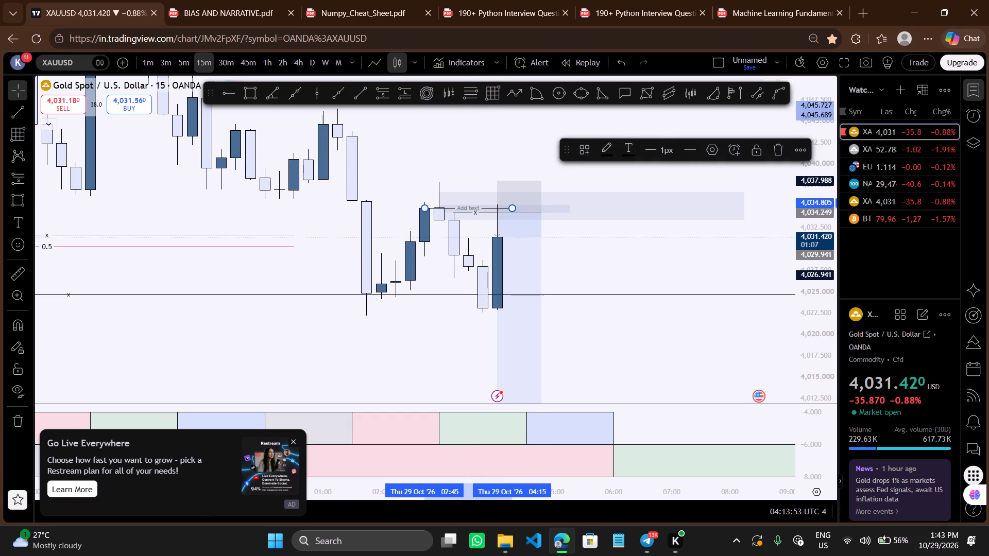
text([)
key(space)
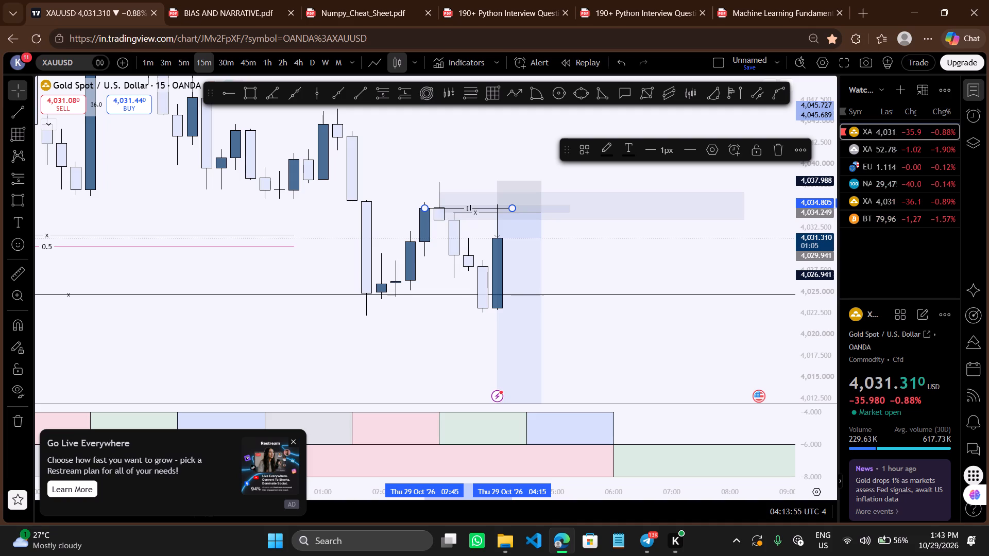
key(shift+a)
key(BackSpace)
key(a)
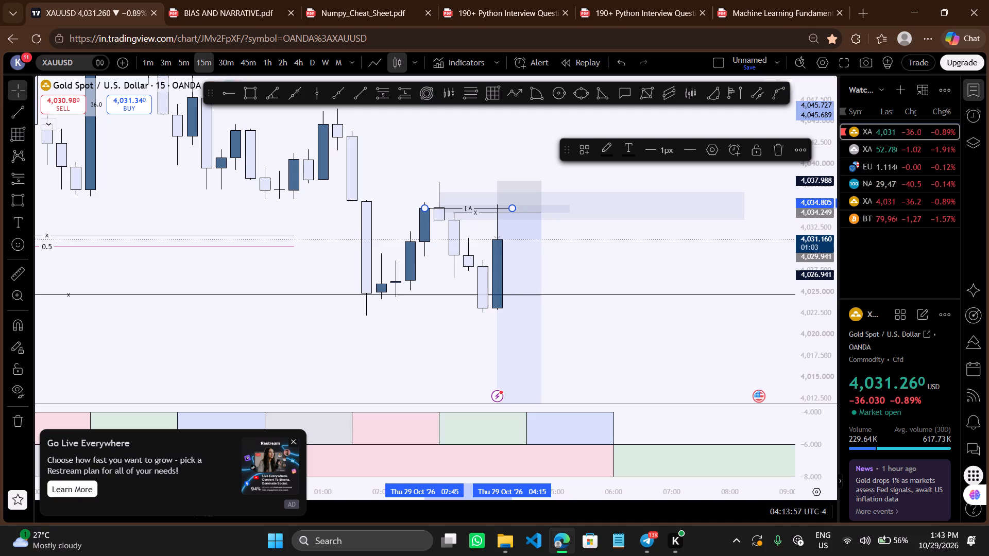
key(space)
text(])
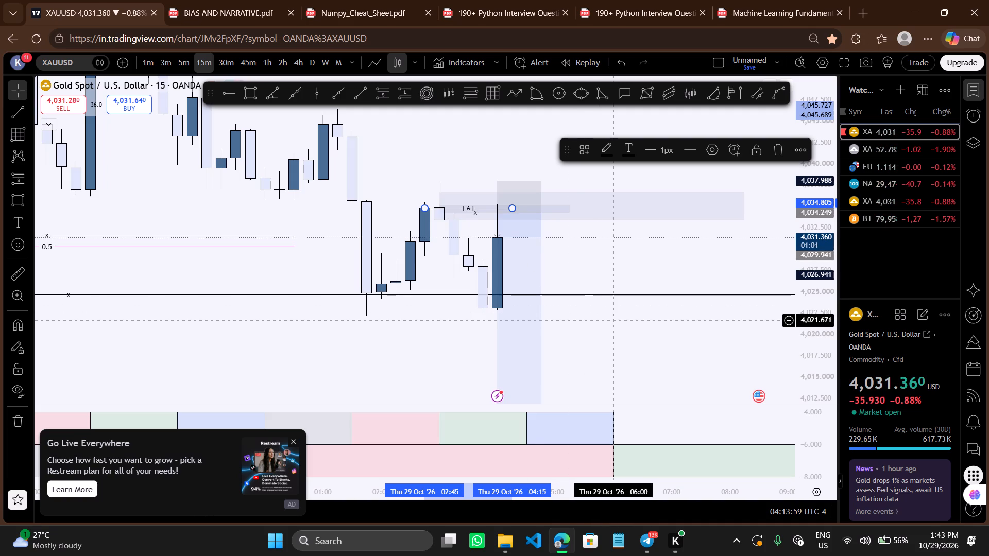
click(608, 320)
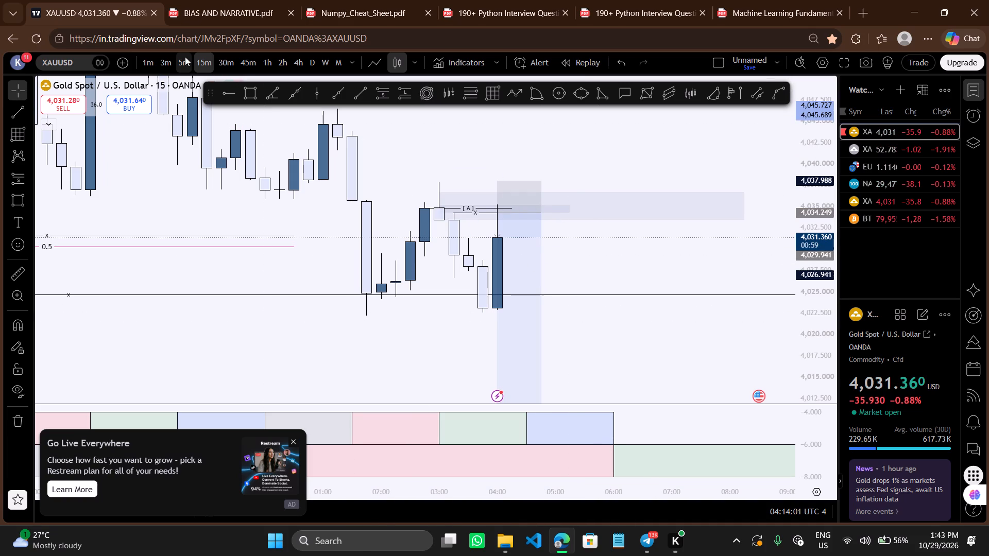
Examine the price action around the short position on the 5-minute chart and again on the 15-minute chart.
click(181, 57)
scroll(437, 265, down, 3)
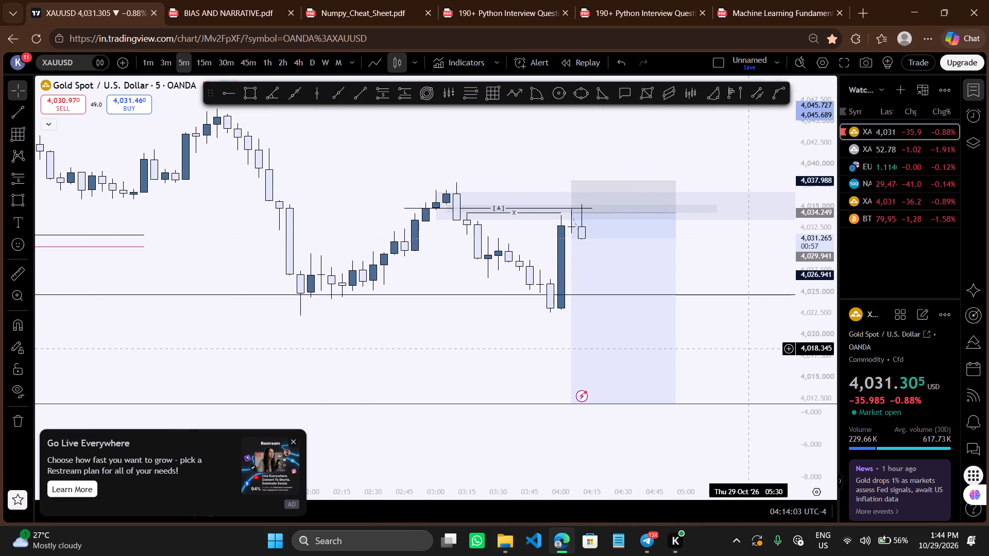
drag(744, 348, 630, 323)
scroll(630, 323, down, 1)
drag(720, 356, 657, 341)
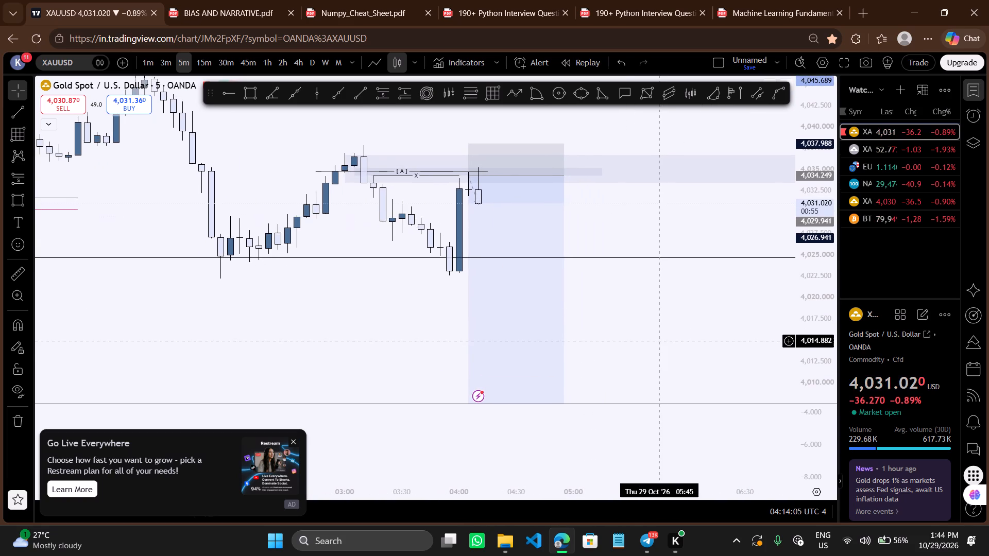
scroll(657, 341, down, 1)
drag(815, 295, 815, 317)
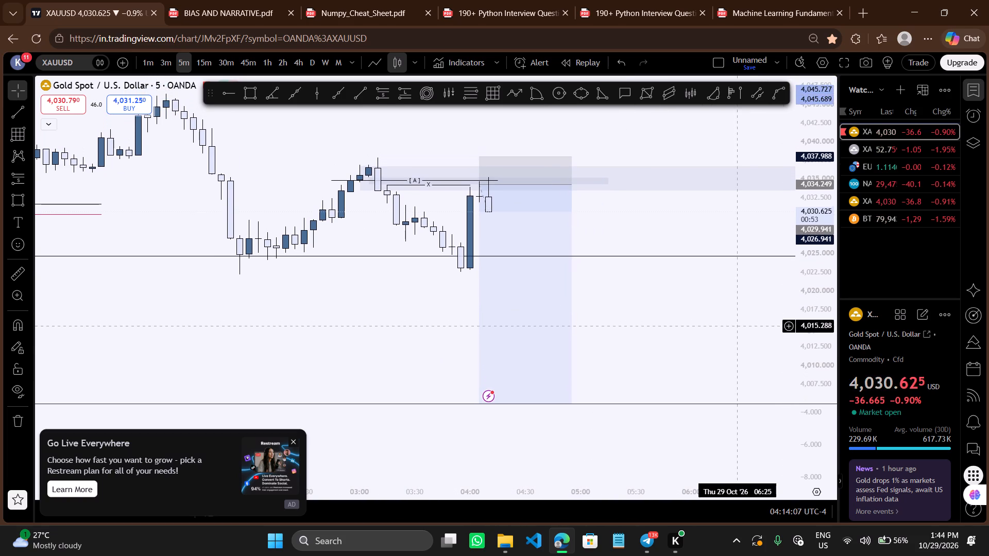
drag(735, 326, 738, 259)
scroll(738, 259, down, 2)
drag(725, 285, 707, 352)
click(565, 300)
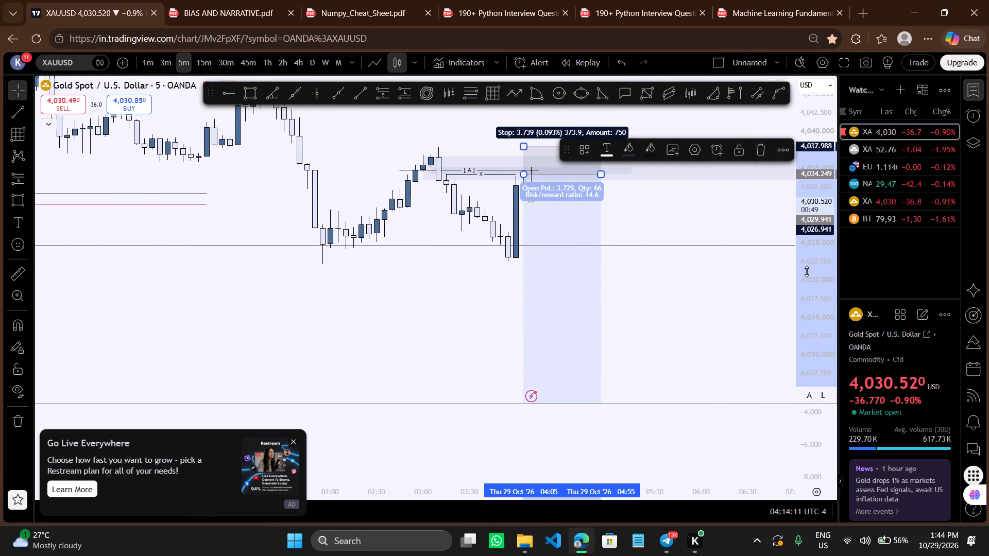
drag(807, 271, 807, 319)
drag(721, 323, 685, 305)
scroll(685, 305, down, 1)
drag(679, 331, 662, 326)
drag(662, 326, 652, 329)
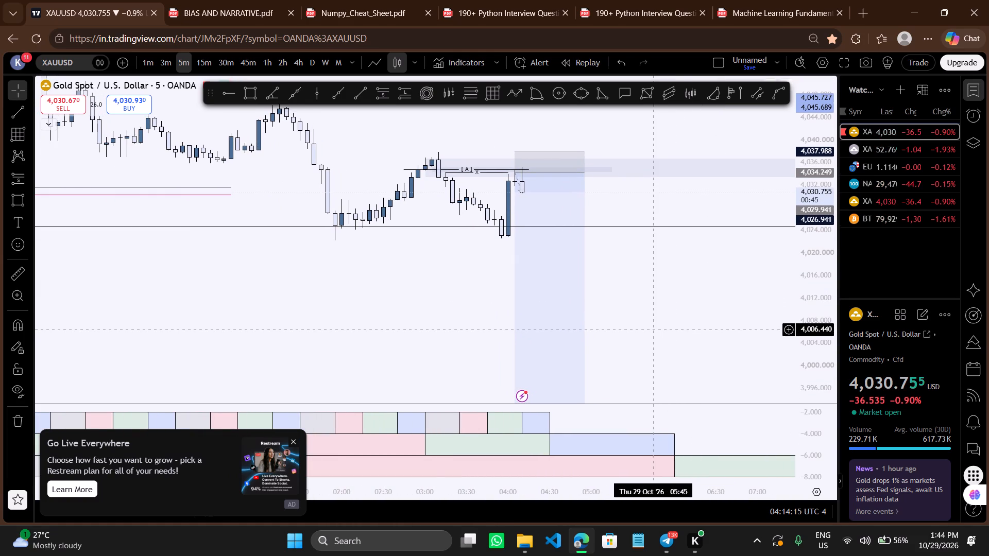
click(210, 64)
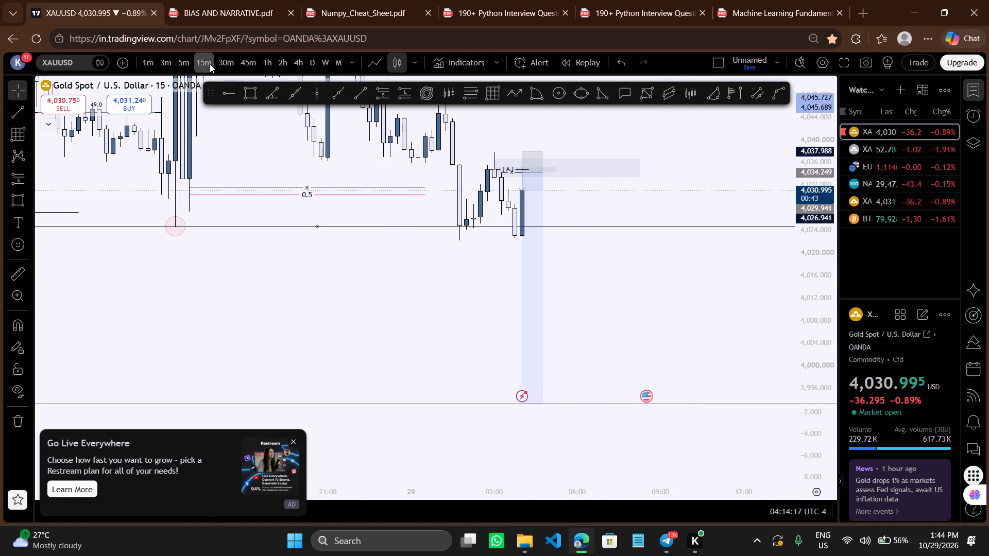
scroll(312, 211, up, 1)
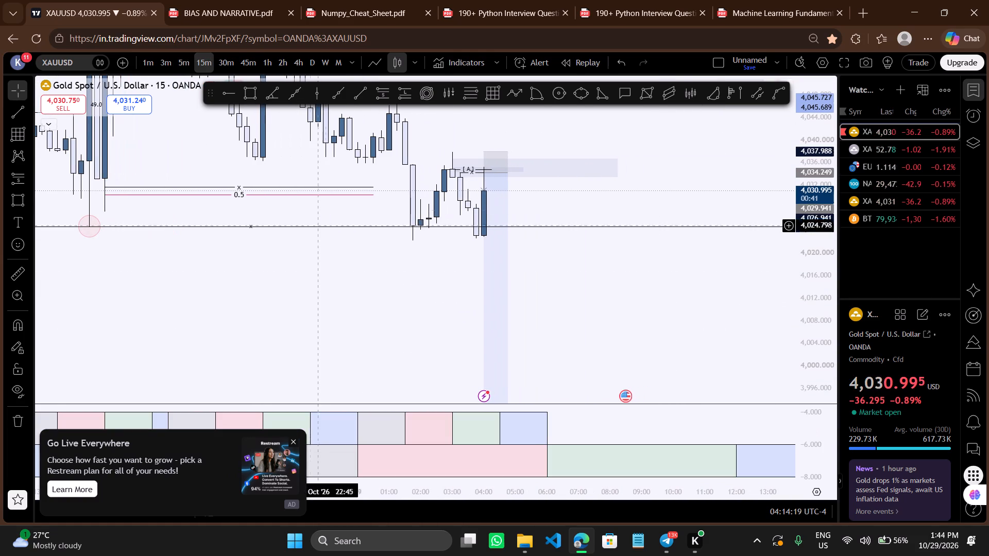
drag(336, 296, 349, 290)
scroll(349, 290, up, 1)
drag(353, 294, 339, 298)
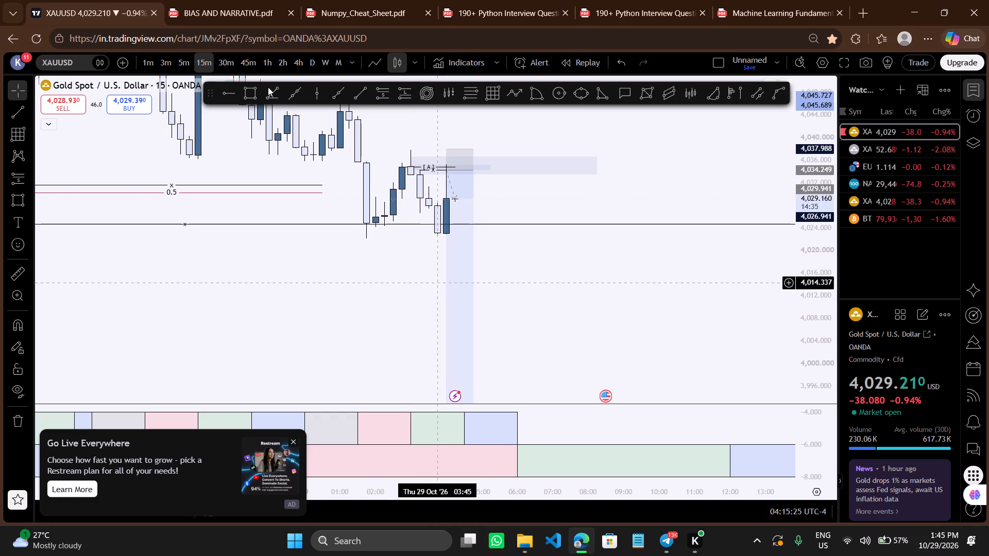
On the 1-hour chart, delete both overlapping horizontal lines at about 4,018.7, below the OCL and 0.5 levels.
click(263, 61)
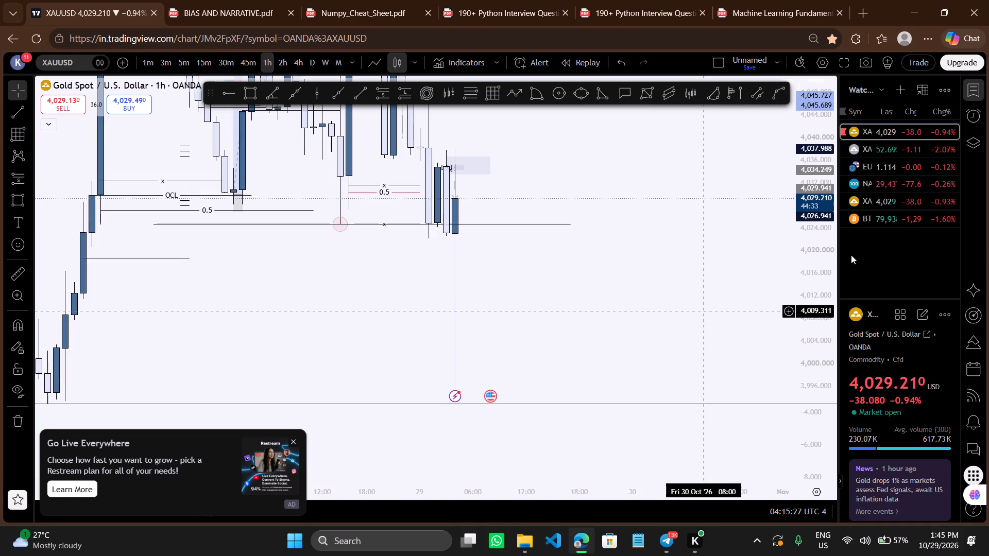
drag(808, 216, 788, 299)
drag(473, 279, 578, 262)
scroll(578, 262, down, 1)
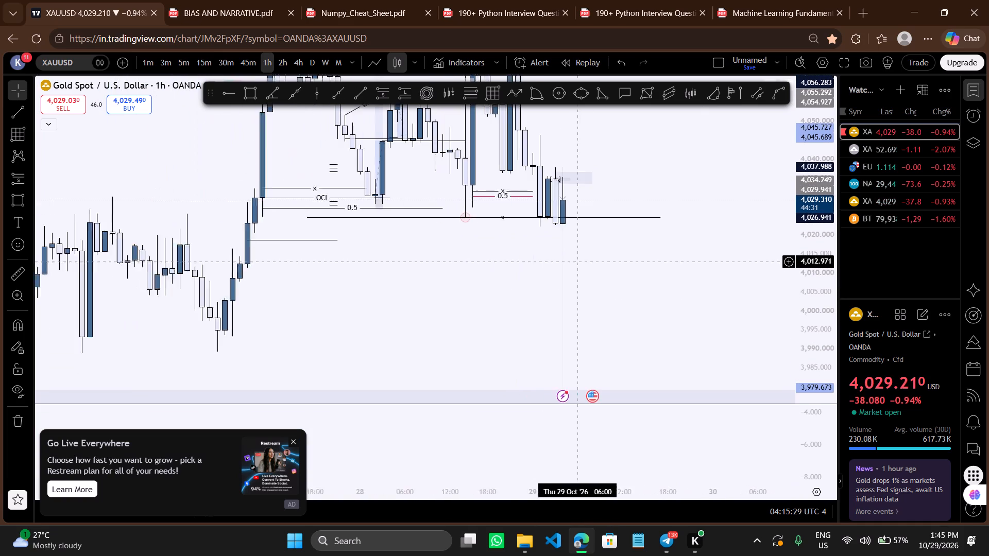
scroll(578, 262, down, 1)
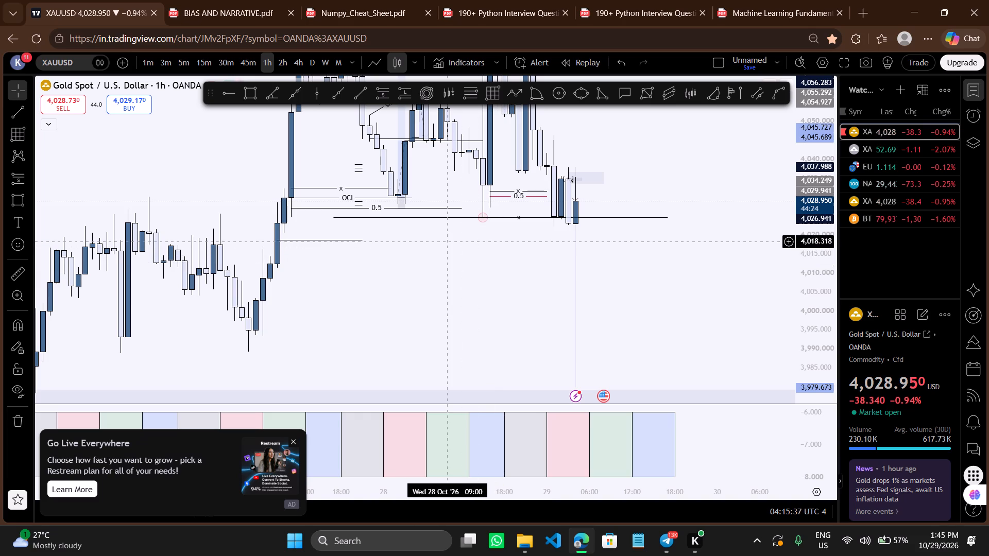
click(361, 239)
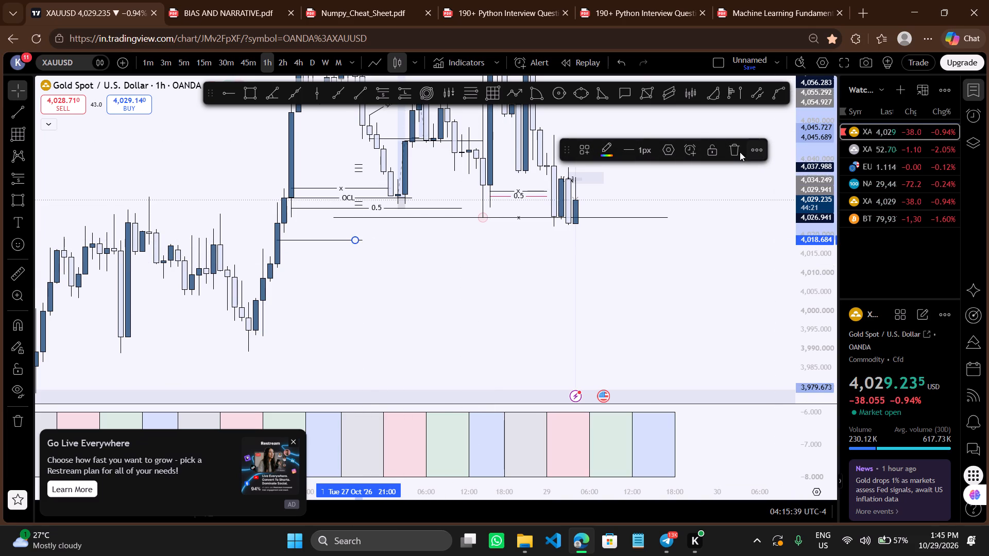
click(734, 146)
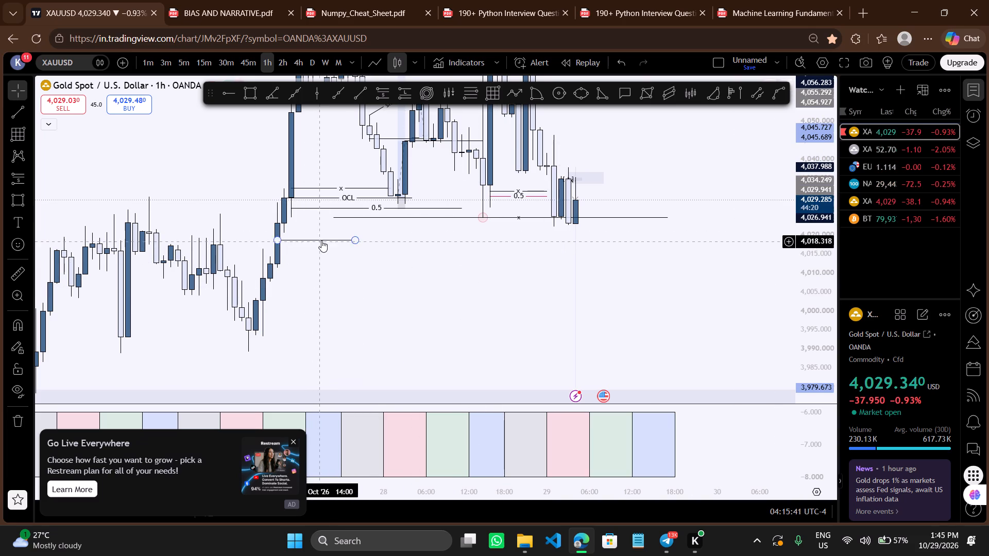
click(321, 240)
click(770, 147)
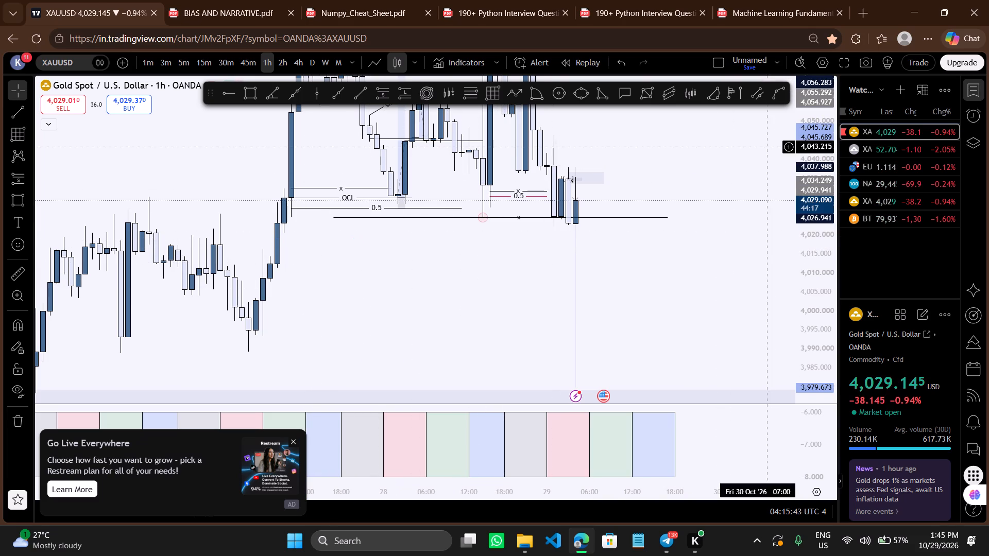
Draw a horizontal trend line at about 4,017.4 on the 1-hour chart, from the 27 October rally past the latest 29 October candles.
drag(413, 279, 396, 293)
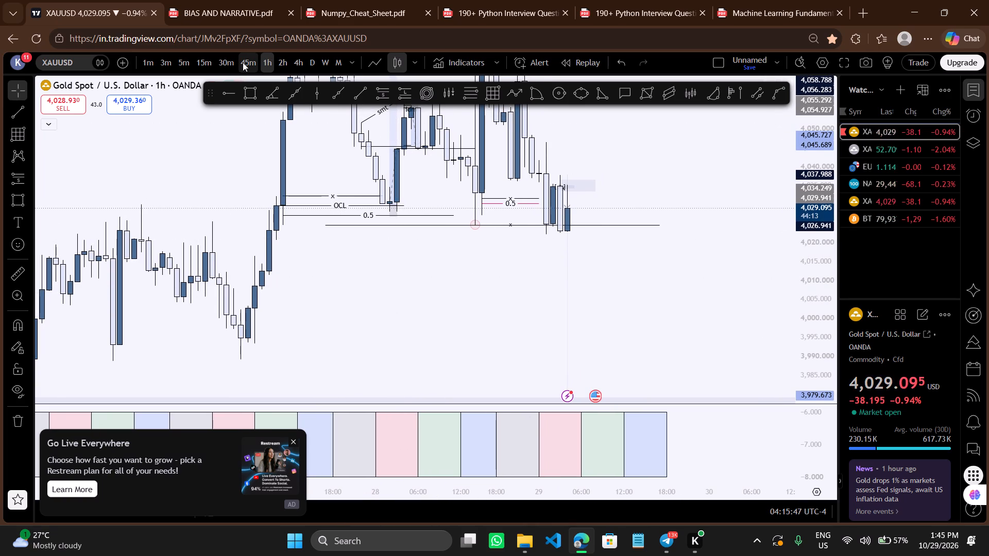
scroll(315, 198, down, 2)
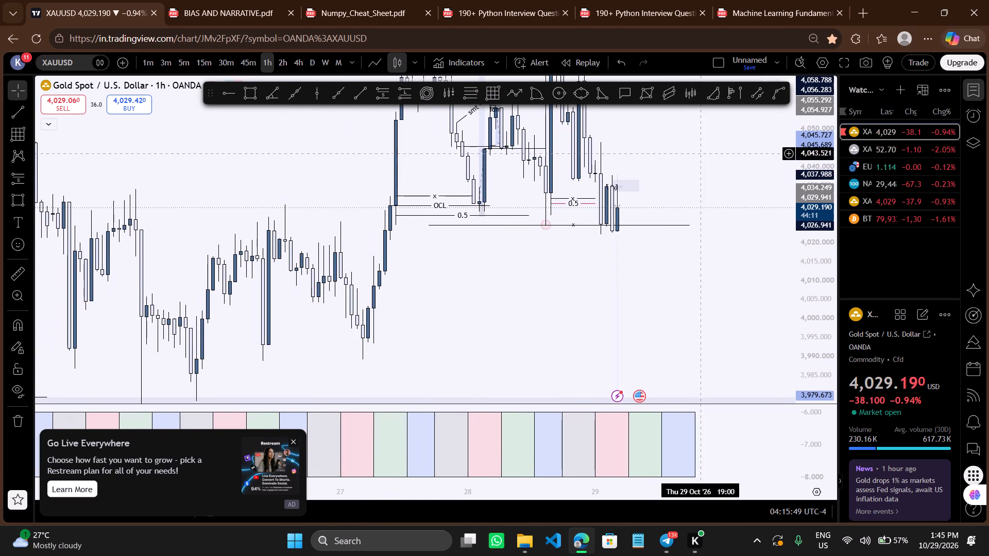
drag(703, 152, 581, 259)
click(362, 98)
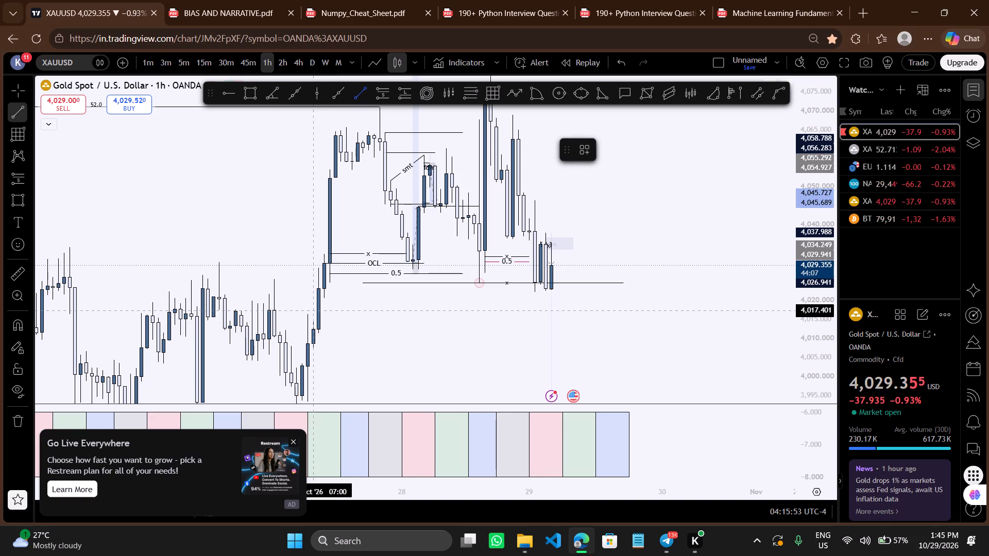
drag(316, 310, 366, 308)
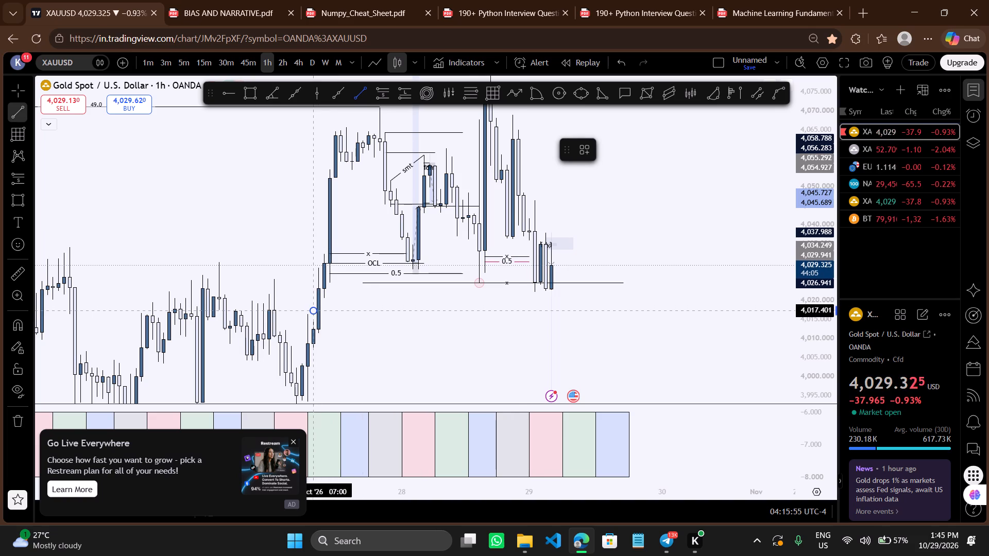
drag(366, 308, 519, 304)
shift+click(577, 300)
click(430, 385)
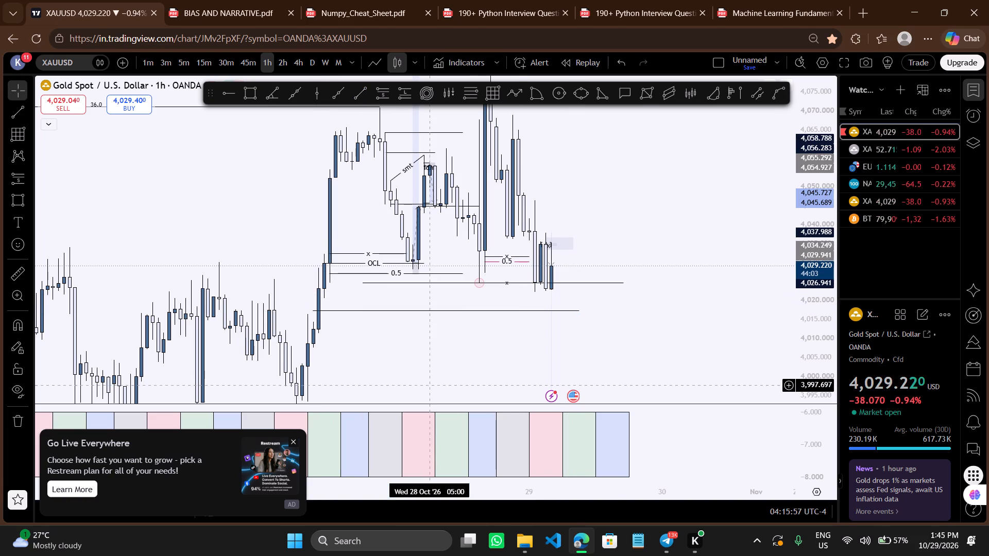
Examine the levels and the wider price range on the 45-minute, 30-minute and 15-minute charts.
click(244, 59)
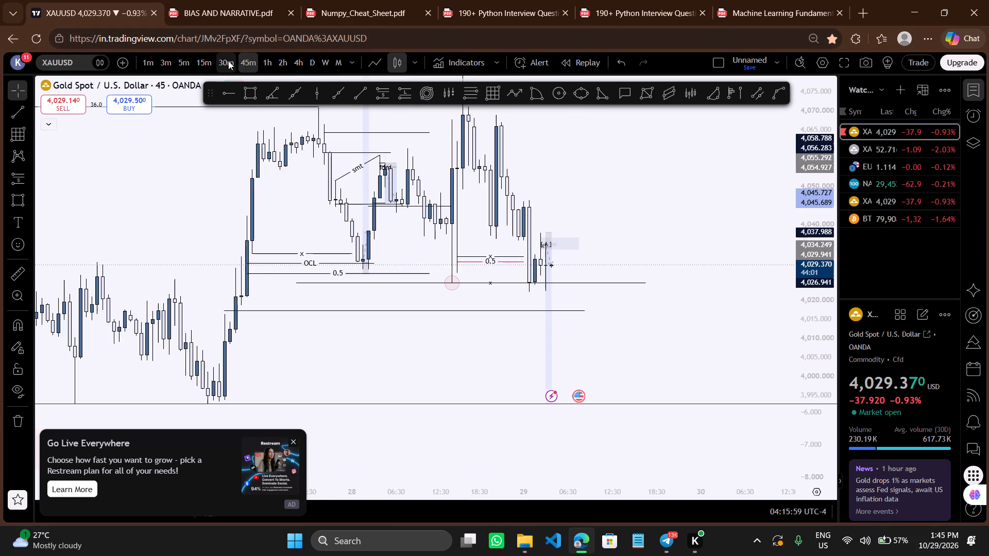
click(228, 61)
scroll(294, 153, down, 3)
drag(206, 263, 254, 261)
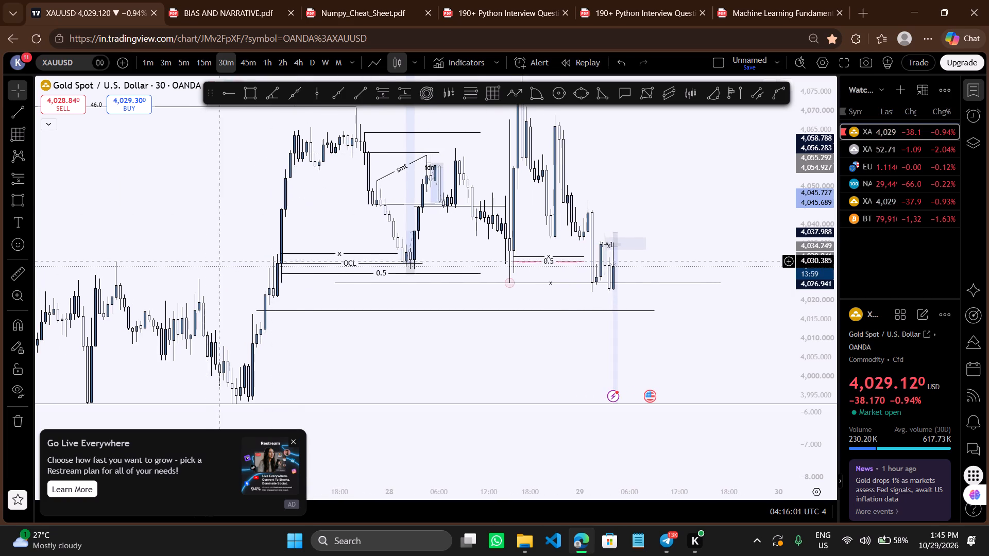
drag(254, 261, 260, 259)
scroll(260, 259, down, 1)
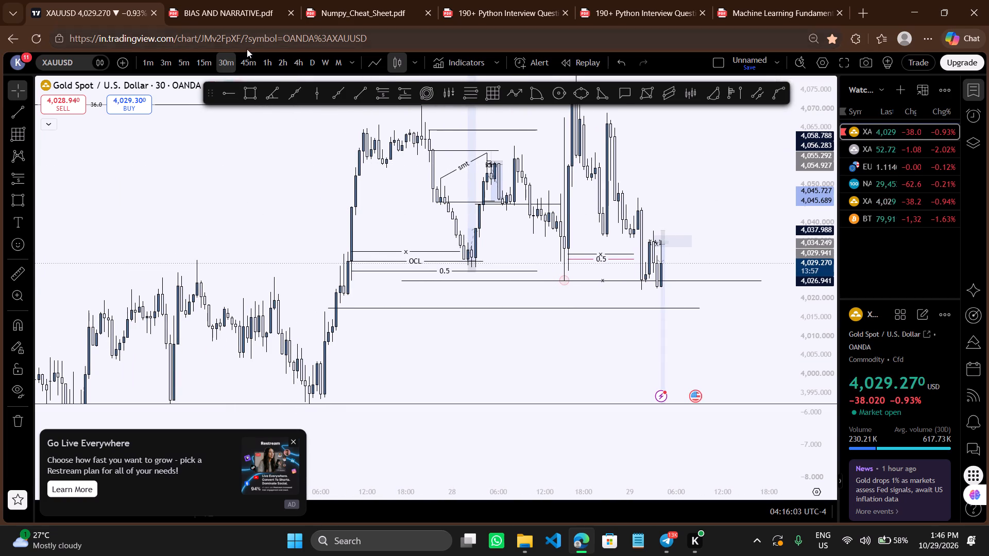
click(207, 62)
scroll(236, 179, down, 4)
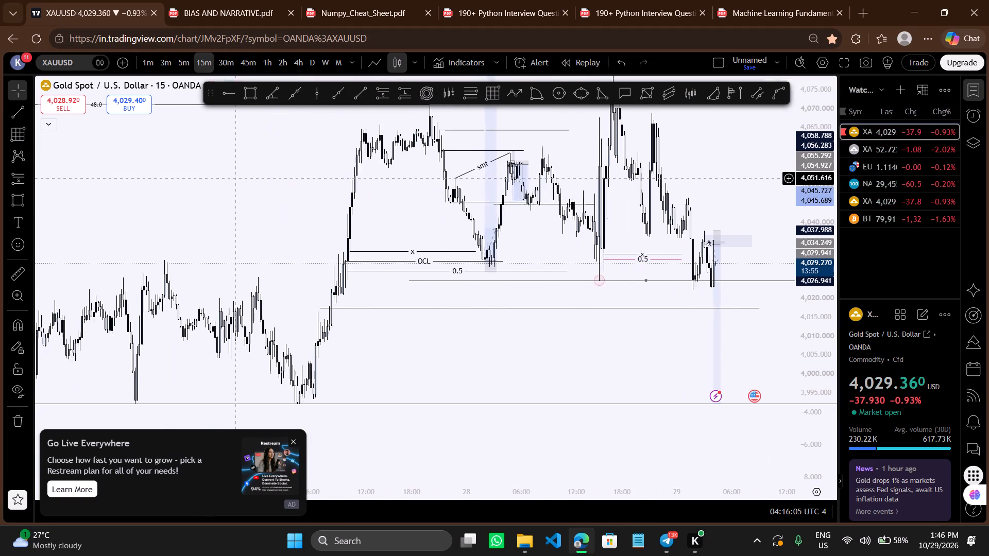
drag(235, 207, 284, 200)
scroll(284, 200, up, 2)
drag(204, 223, 263, 222)
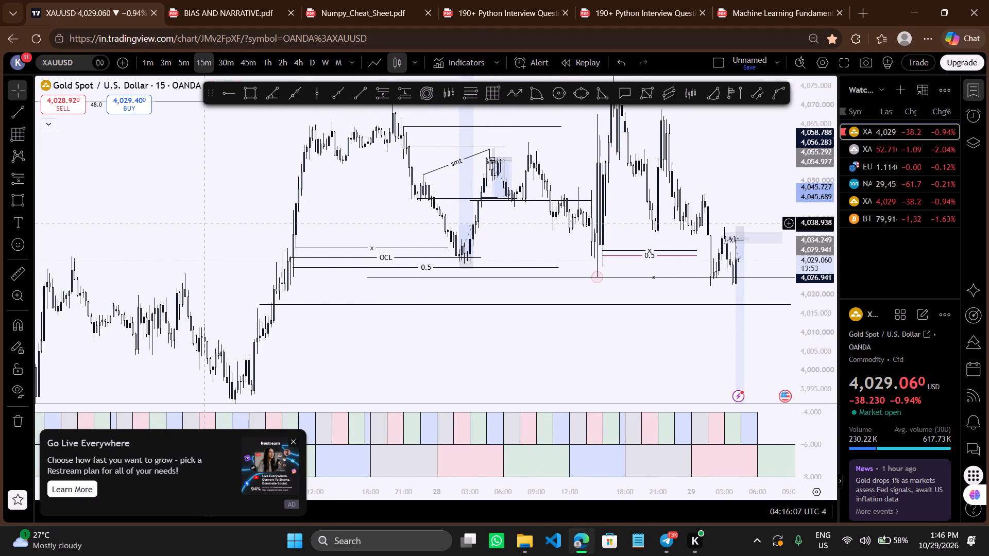
drag(263, 222, 279, 223)
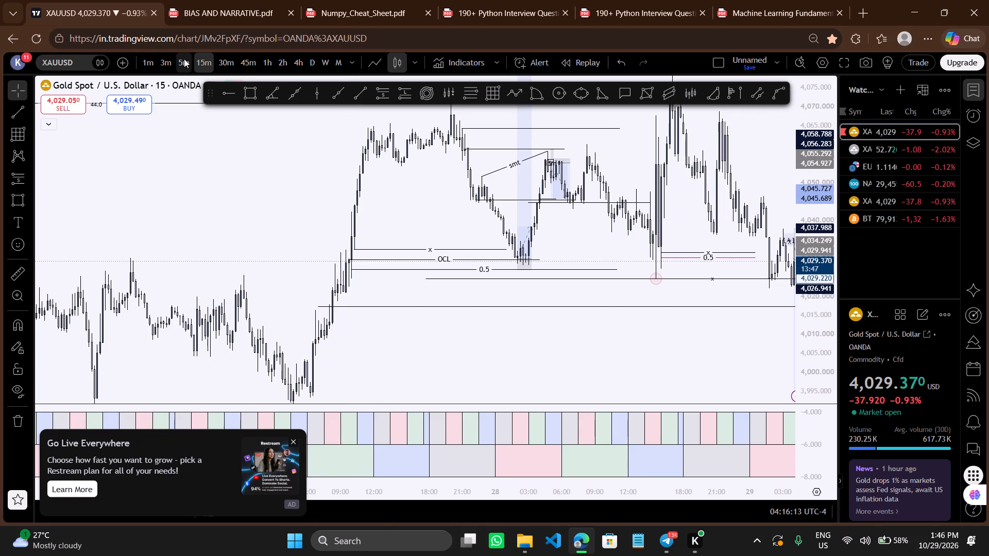
drag(434, 365, 278, 327)
scroll(278, 327, down, 1)
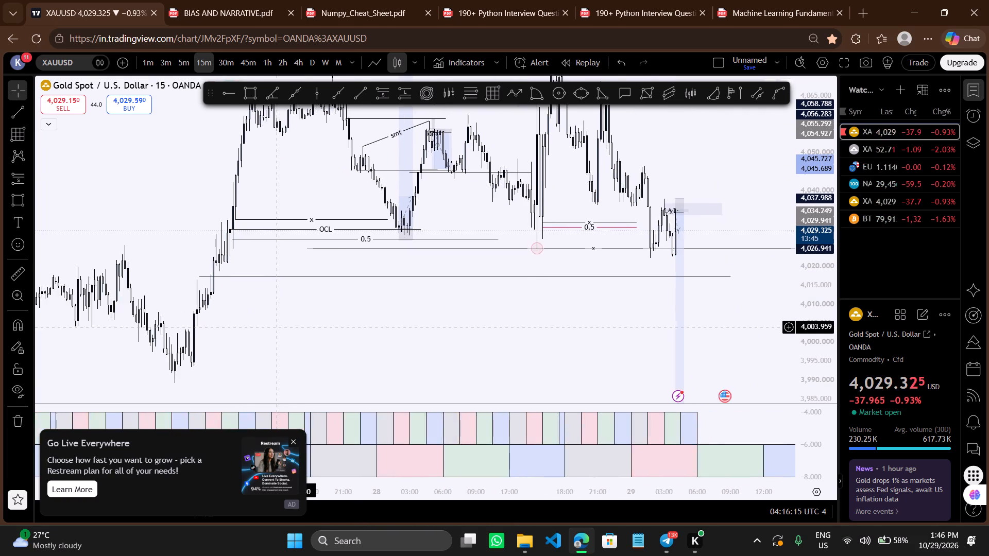
scroll(278, 327, down, 1)
drag(836, 187, 816, 247)
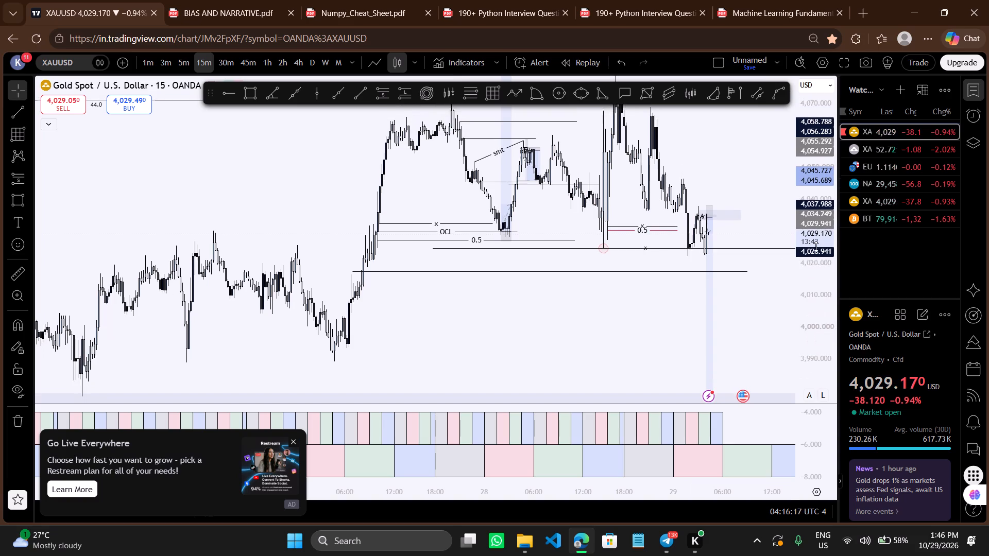
drag(816, 247, 795, 277)
drag(743, 186, 601, 231)
scroll(601, 231, down, 2)
drag(682, 204, 639, 196)
drag(654, 187, 646, 180)
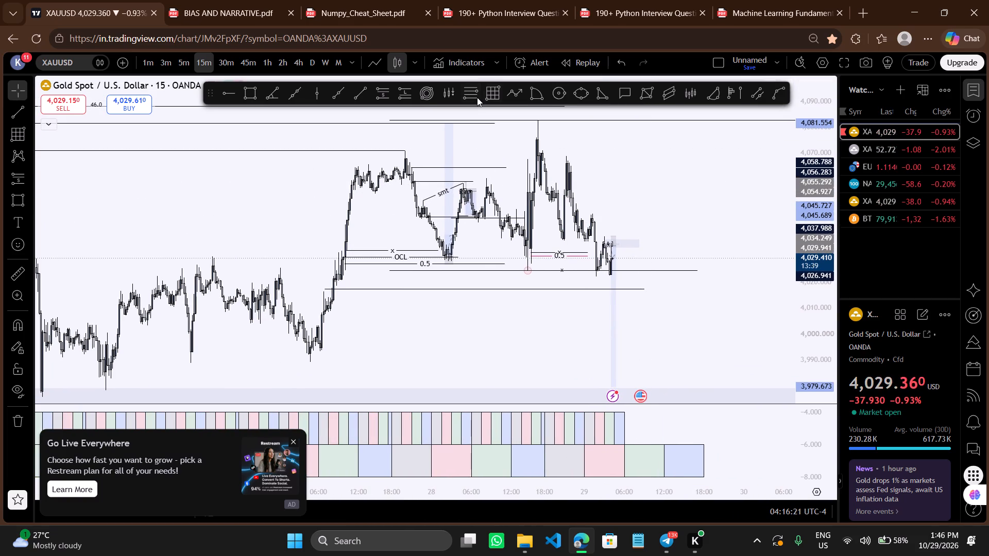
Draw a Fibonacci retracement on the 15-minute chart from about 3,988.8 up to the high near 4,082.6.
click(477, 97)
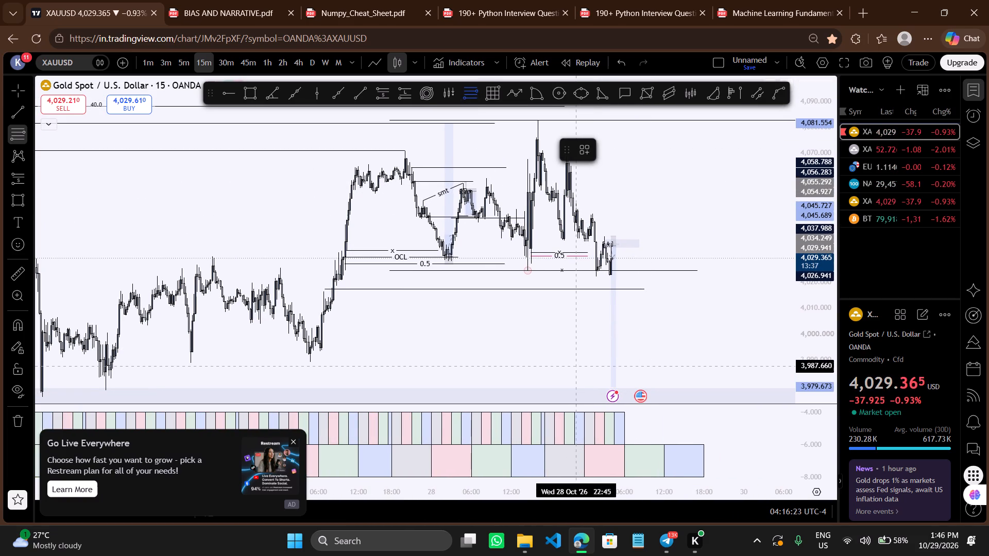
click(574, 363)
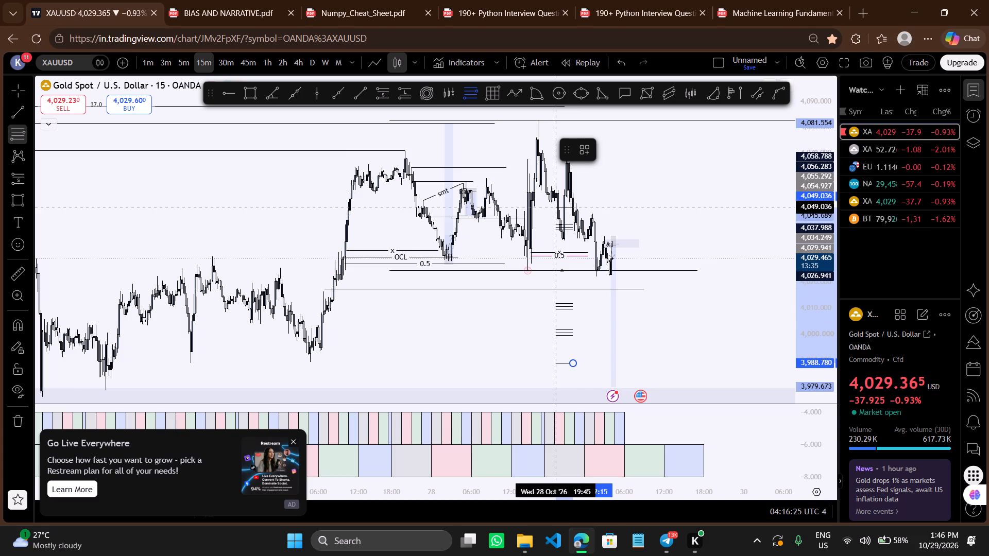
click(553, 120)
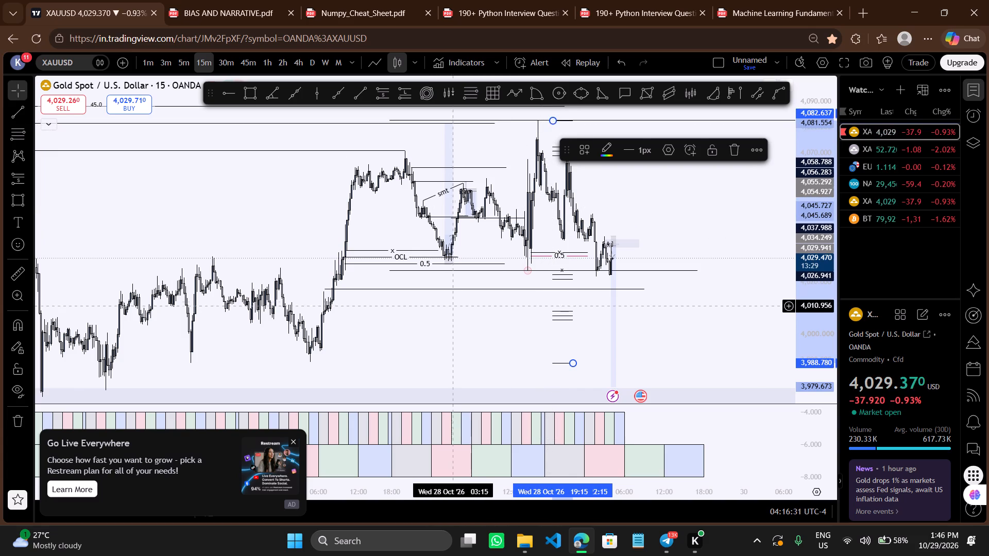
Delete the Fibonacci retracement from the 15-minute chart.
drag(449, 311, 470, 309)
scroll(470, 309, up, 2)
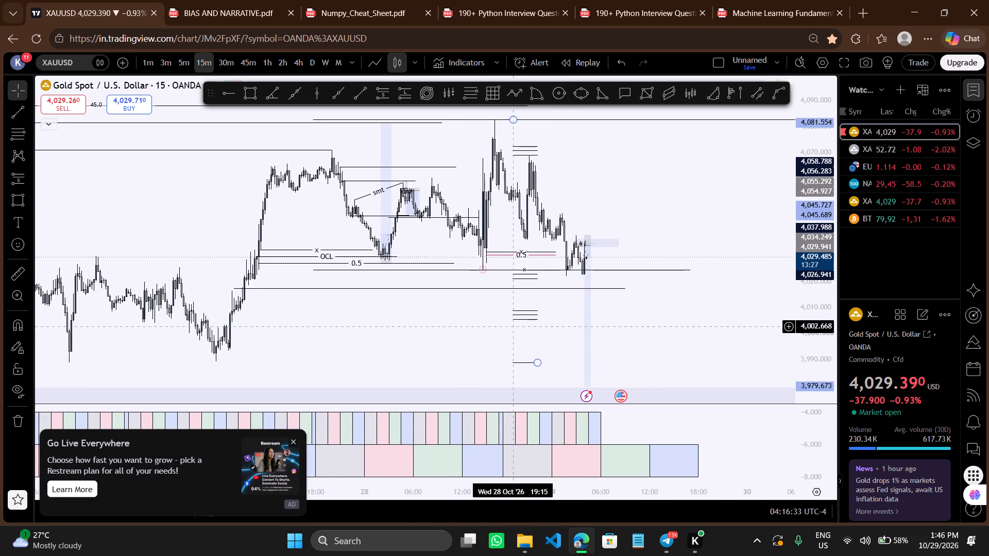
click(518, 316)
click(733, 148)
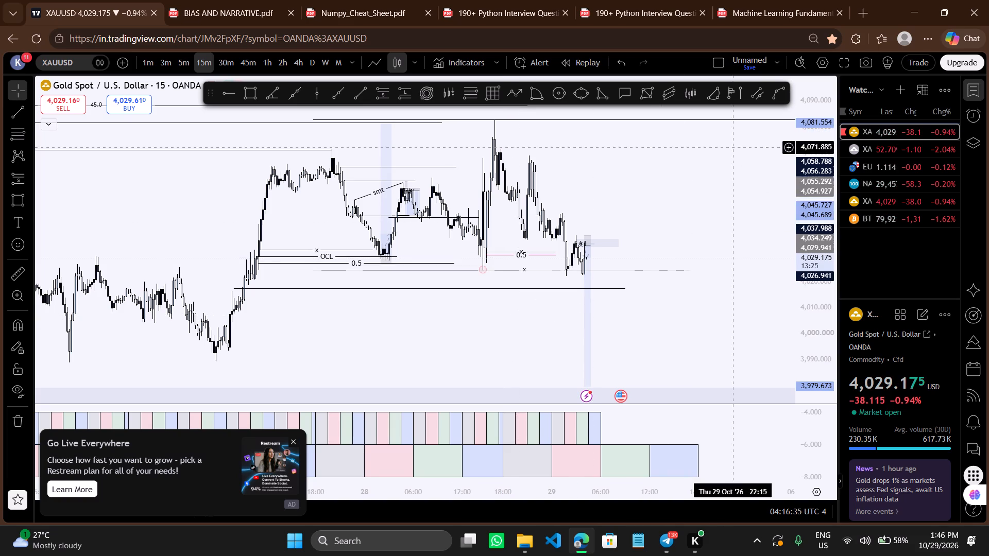
Examine the recent decline and the candles around the short position on the 15-minute chart and again on the 5-minute chart.
drag(695, 193, 688, 178)
drag(688, 178, 664, 179)
drag(664, 179, 693, 189)
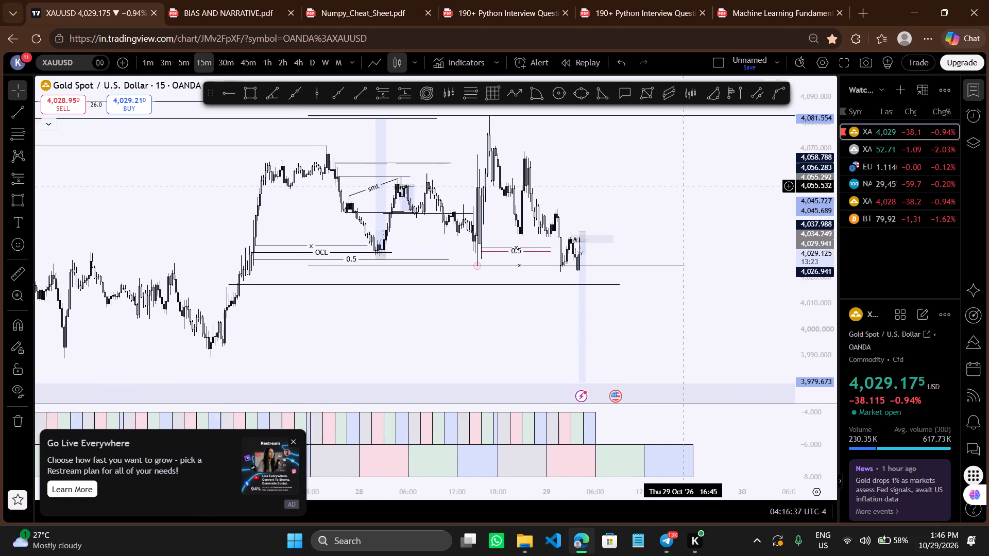
scroll(693, 189, down, 1)
drag(667, 189, 664, 156)
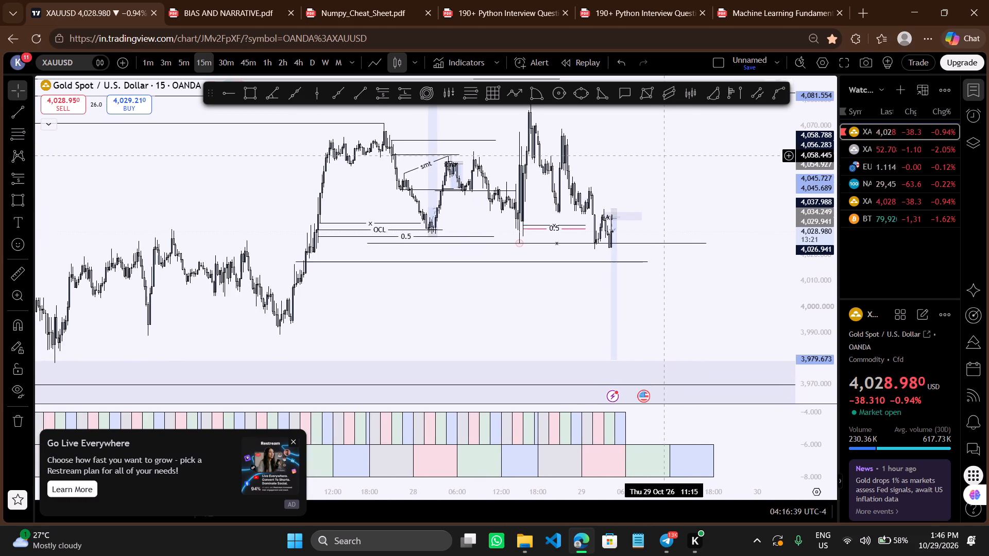
scroll(664, 156, up, 4)
drag(568, 154, 638, 160)
scroll(638, 160, up, 2)
drag(544, 167, 611, 157)
scroll(611, 157, up, 2)
drag(487, 145, 527, 143)
scroll(527, 143, up, 1)
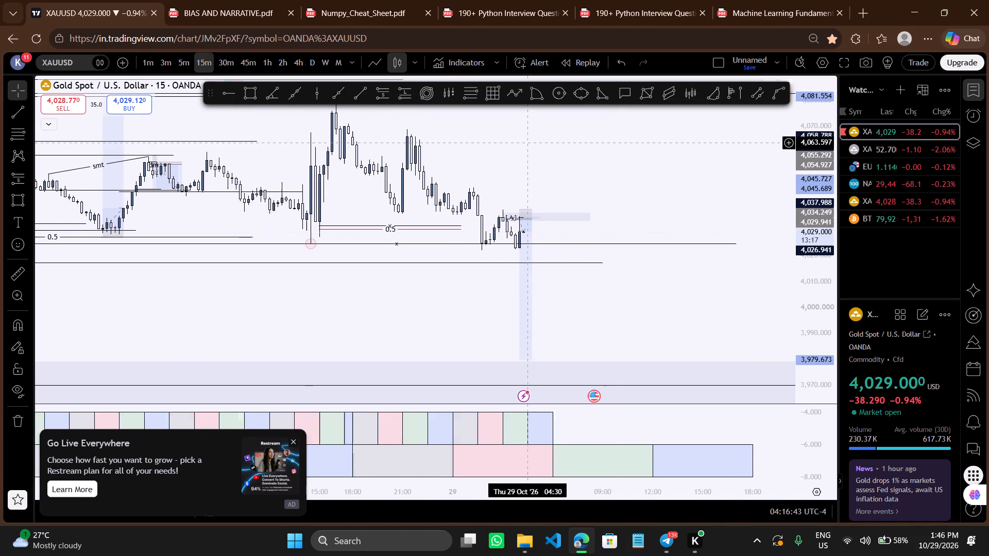
scroll(527, 143, up, 1)
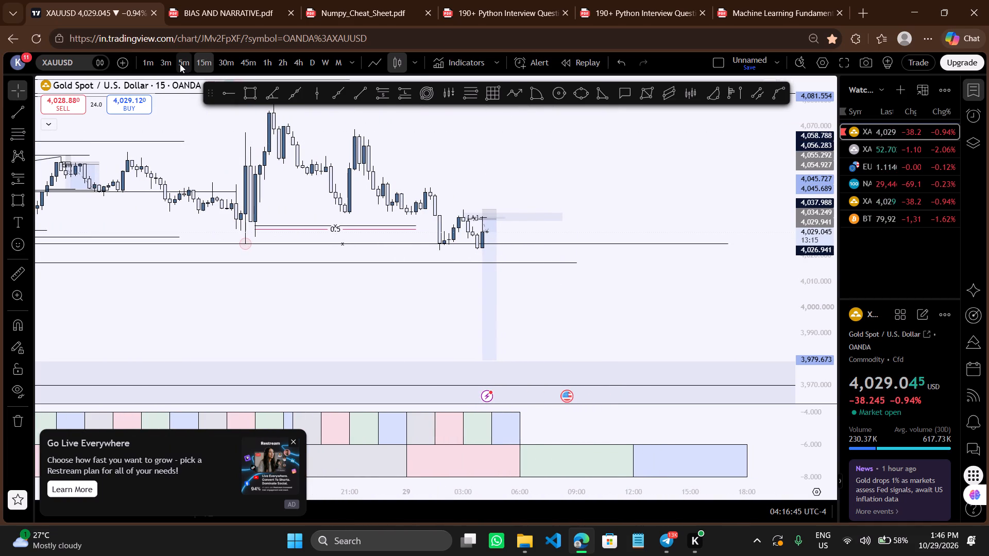
click(180, 64)
scroll(374, 237, up, 1)
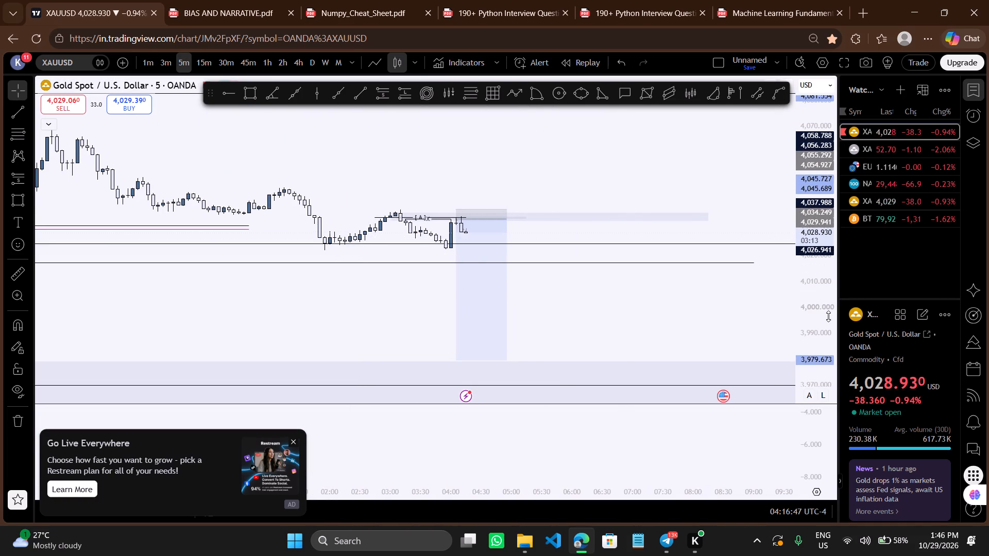
drag(828, 316, 779, 129)
click(586, 153)
scroll(584, 151, down, 1)
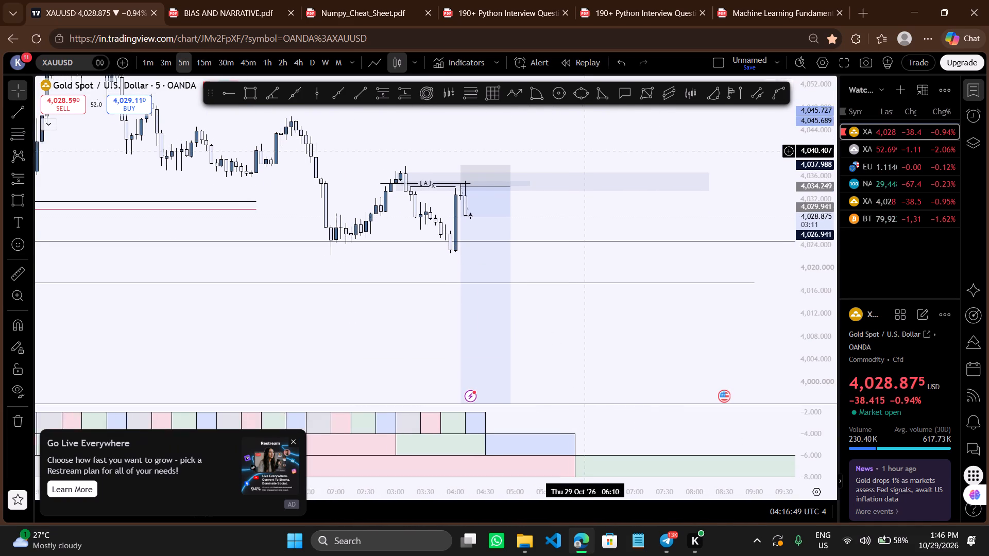
scroll(584, 151, down, 1)
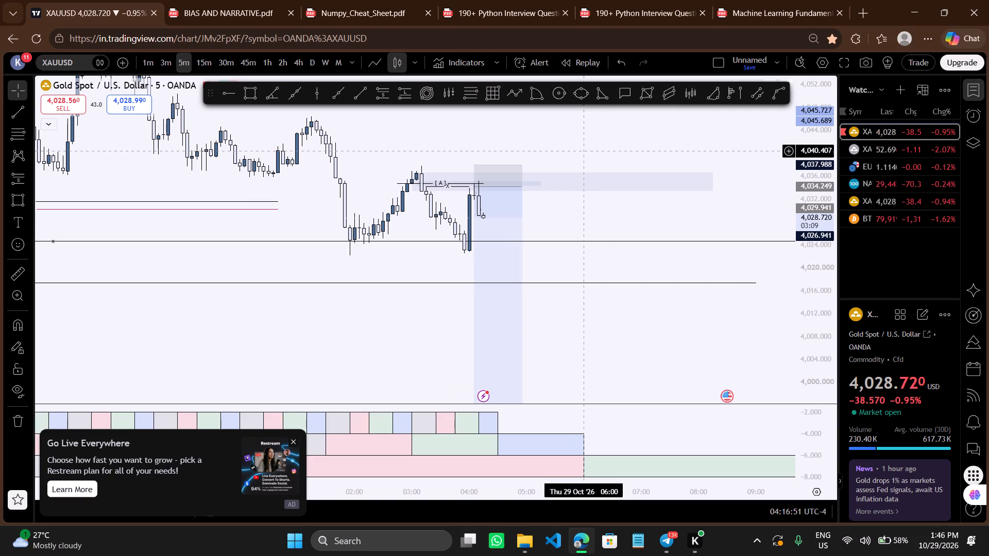
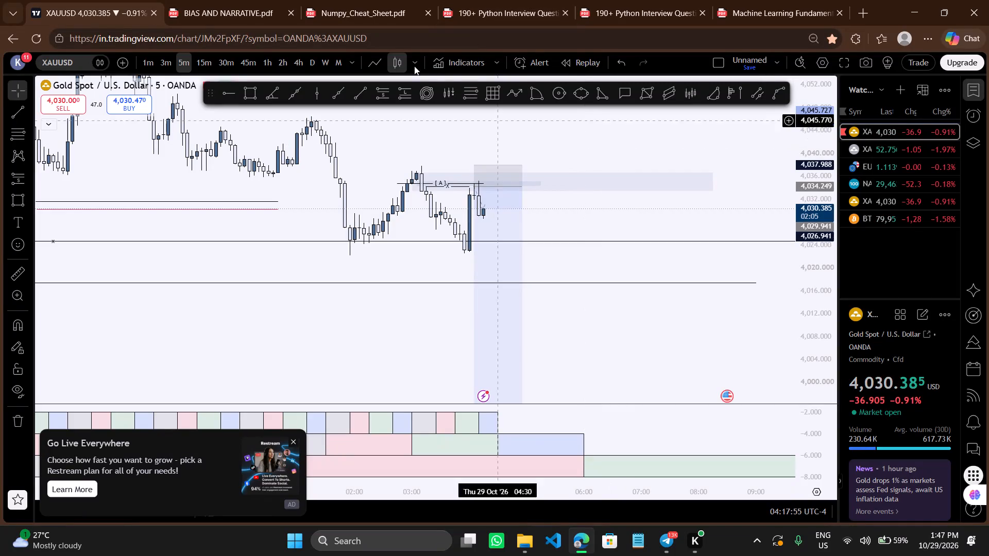
On the 4-hour chart, draw a short horizontal trend line at 4,067.290 starting from the top of the large 28 October candle body.
click(296, 59)
scroll(528, 210, up, 2)
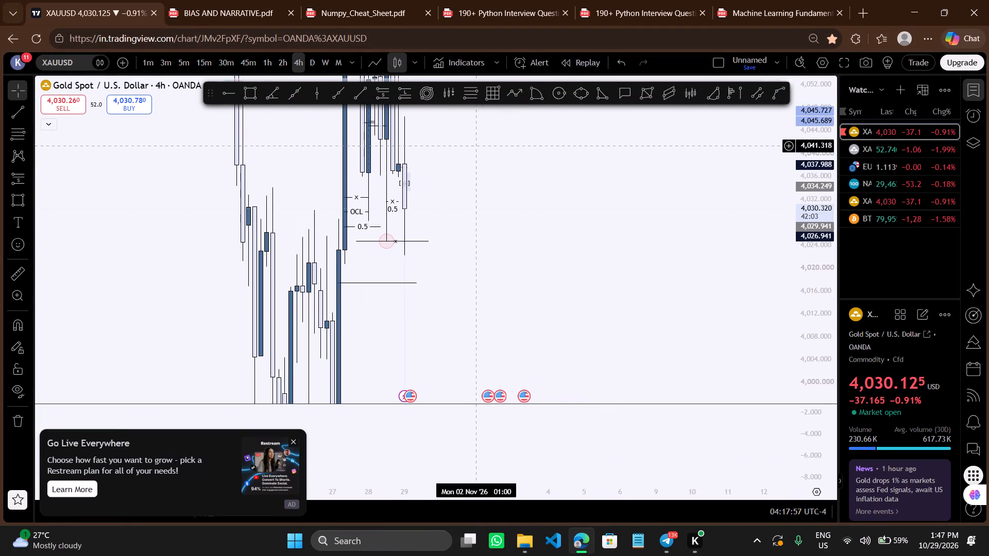
drag(479, 166, 620, 376)
drag(586, 248, 608, 328)
scroll(608, 328, up, 2)
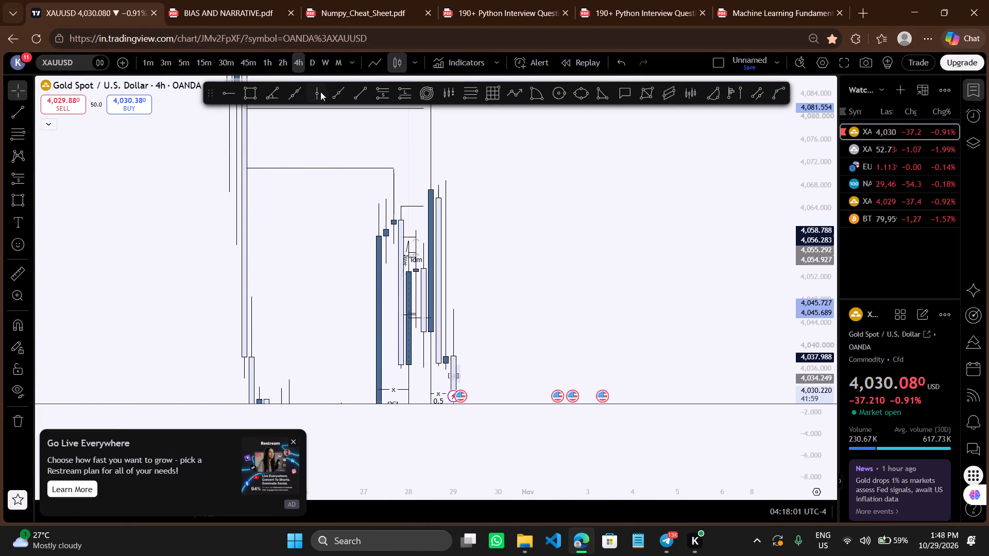
click(355, 95)
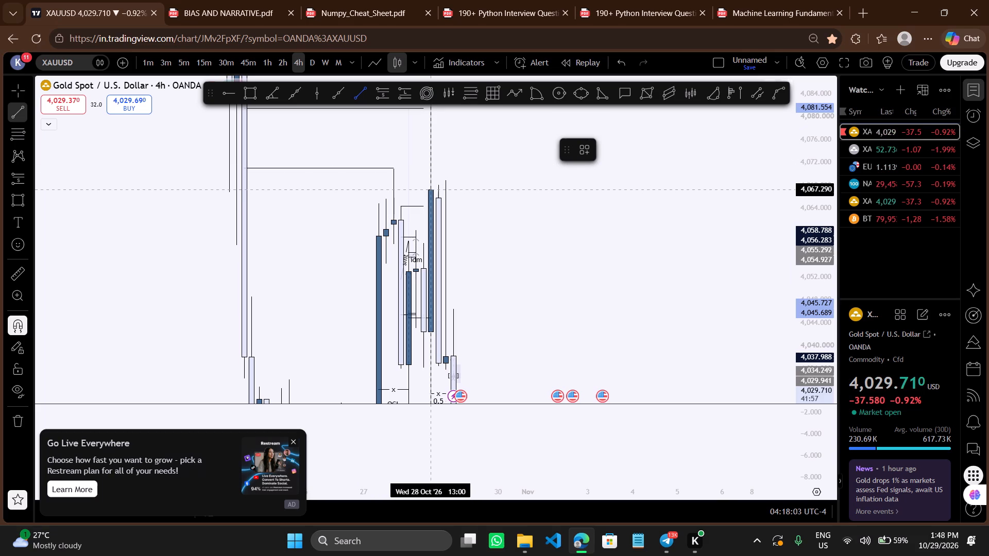
ctrl+click(430, 190)
shift+drag(476, 195, 479, 222)
drag(479, 222, 513, 214)
On the 1-hour chart, move the 4,067.290 line's start to 28 October 16:00 and shorten its end to about 22:00.
scroll(513, 214, up, 1)
drag(499, 233, 583, 184)
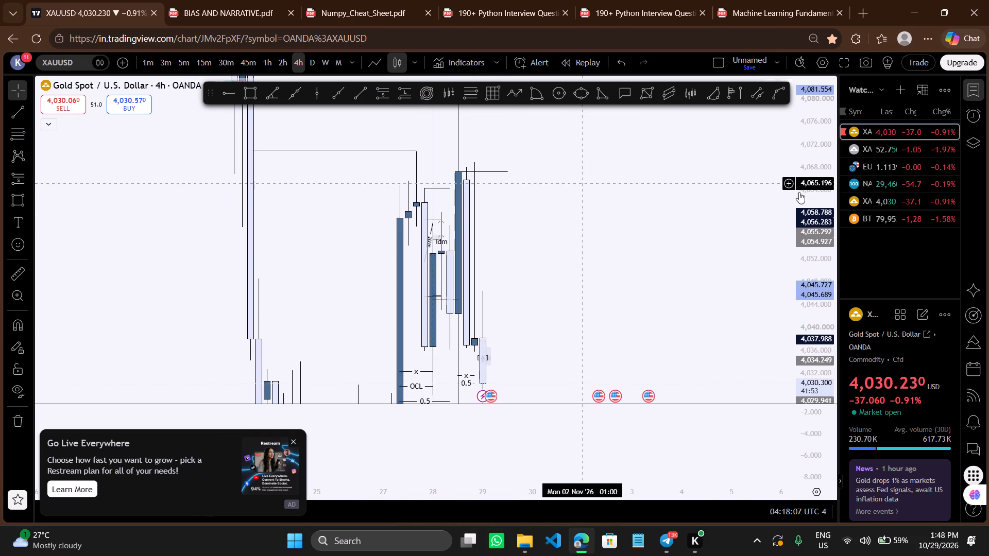
drag(798, 185, 804, 320)
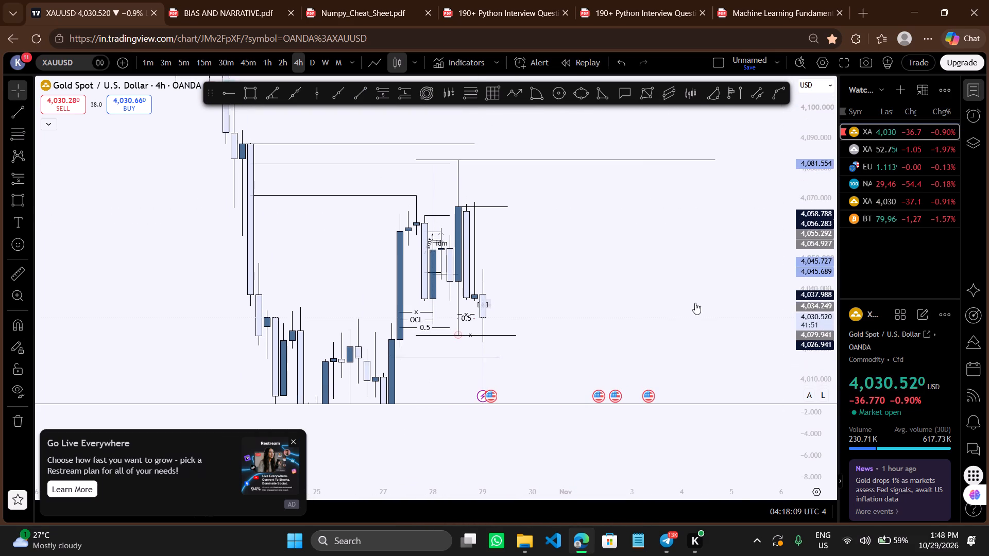
drag(616, 281, 642, 279)
scroll(642, 279, down, 1)
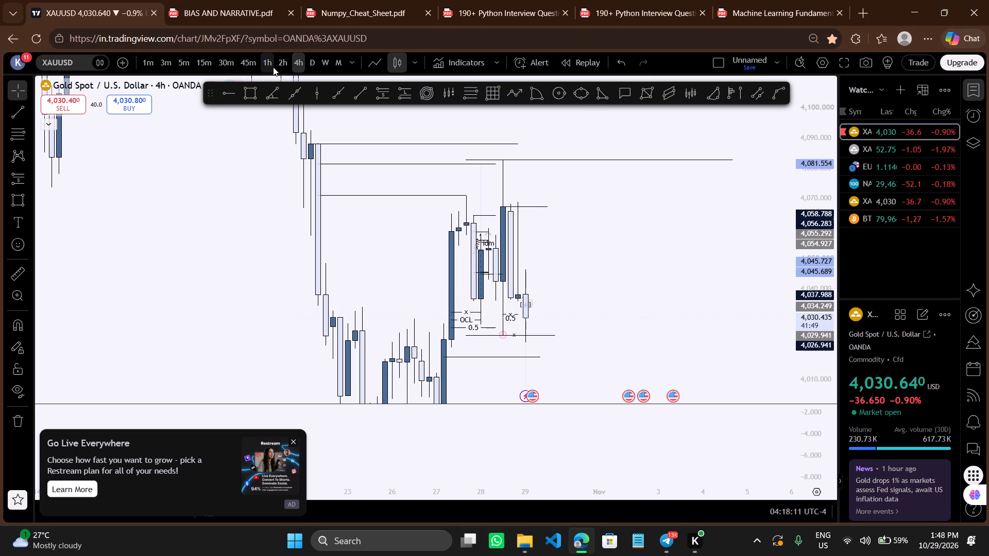
click(264, 66)
scroll(387, 191, down, 1)
drag(609, 236, 544, 236)
drag(403, 205, 421, 208)
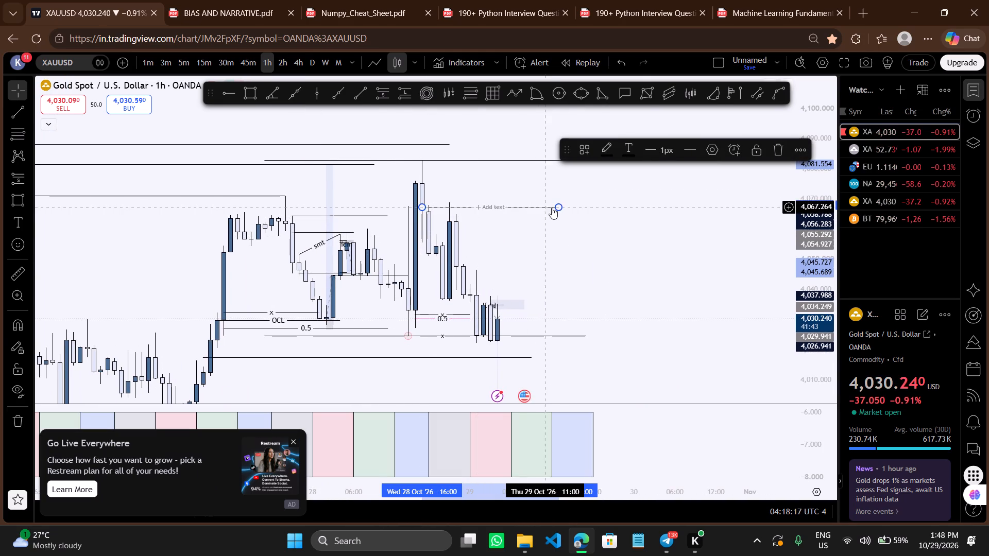
drag(556, 207, 458, 206)
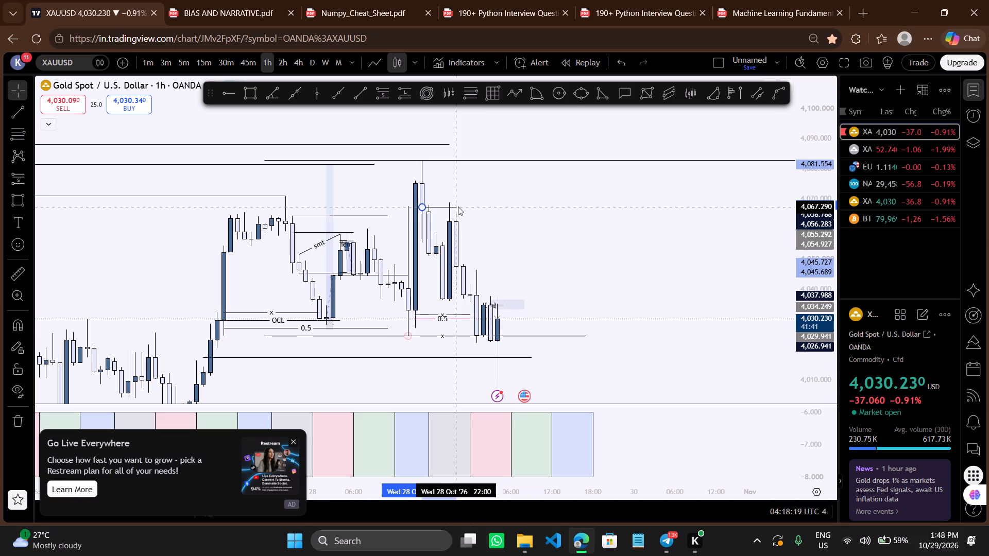
drag(458, 206, 457, 207)
Examine the recent decline, the nearby levels and the London-session zone on the 1-hour chart.
drag(504, 221, 590, 199)
scroll(590, 199, down, 1)
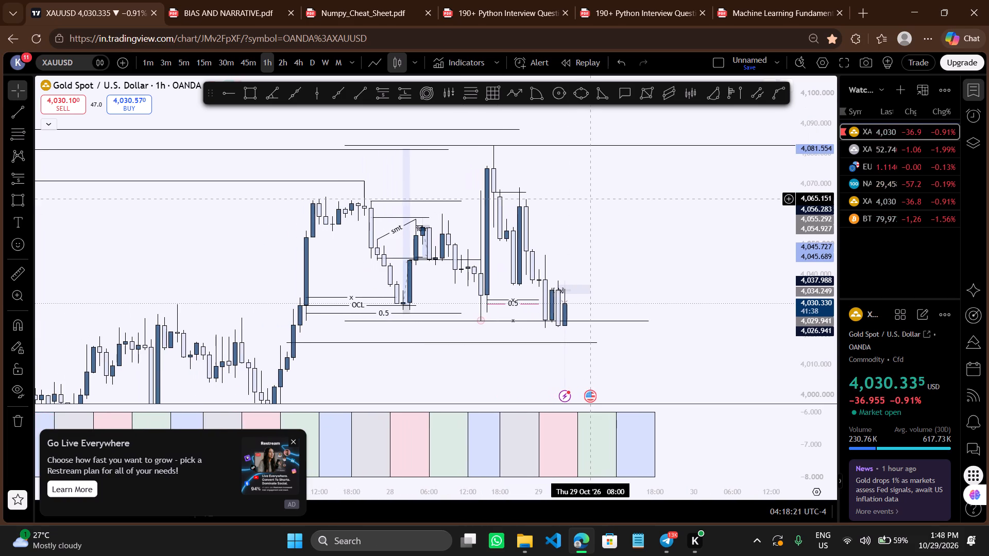
drag(603, 214, 613, 191)
scroll(613, 191, up, 2)
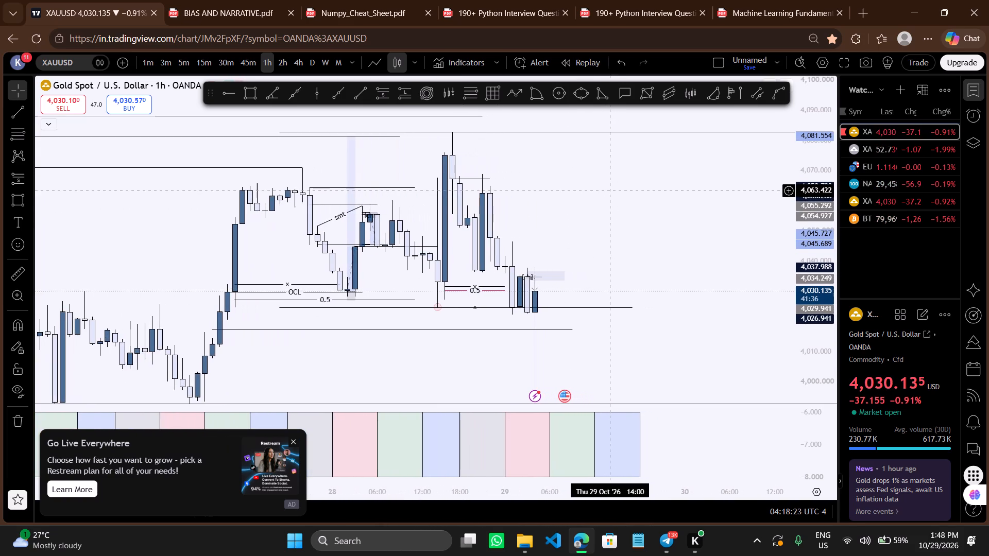
drag(580, 210, 599, 201)
drag(599, 201, 586, 203)
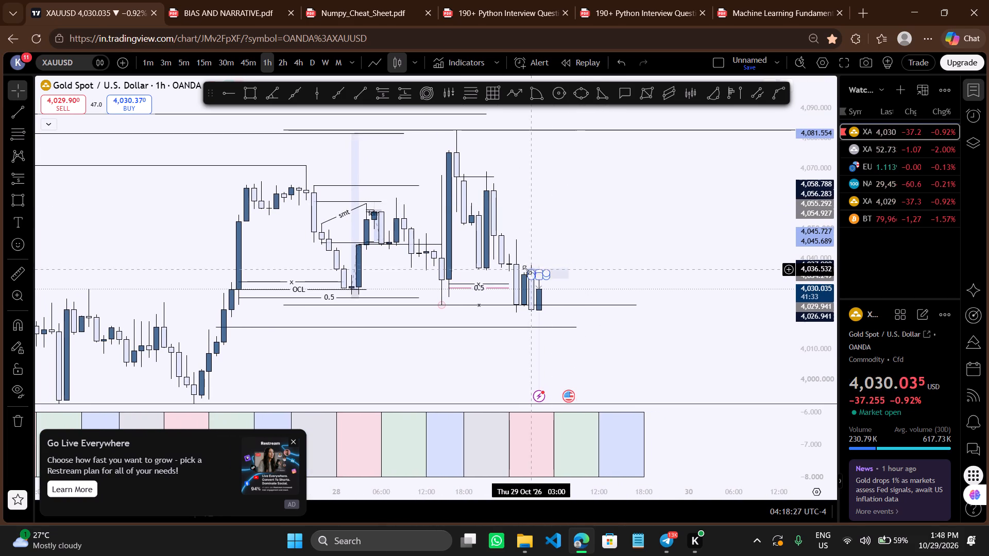
drag(565, 209, 559, 207)
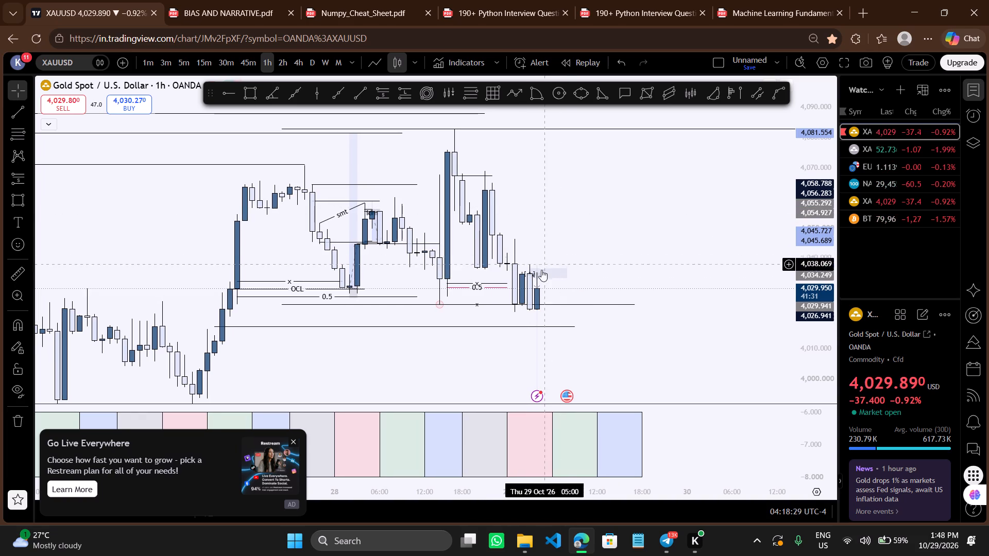
drag(568, 362, 578, 314)
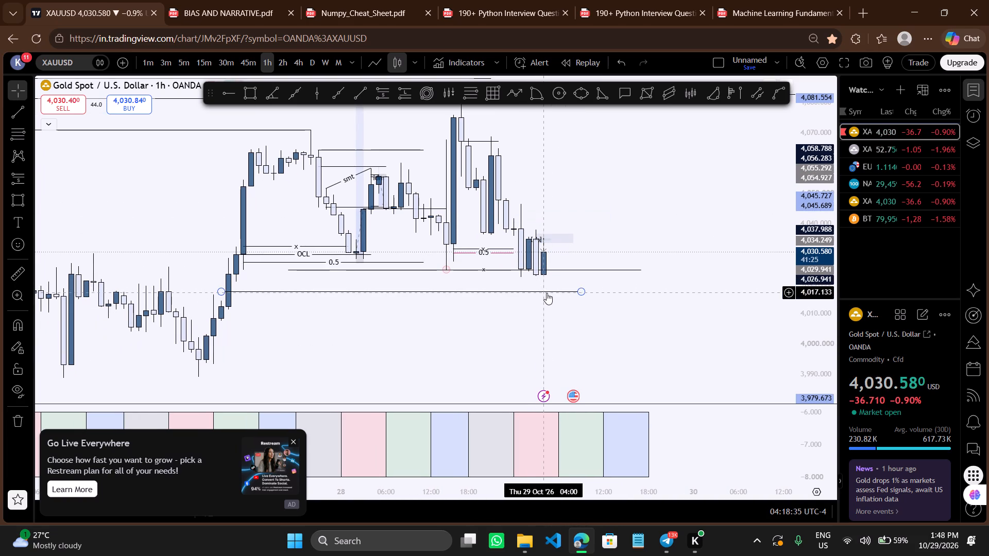
Extend the lower support line at 4,017.430 back to the earlier swing high and set its end at 29 October 06:00.
click(228, 291)
drag(222, 290, 160, 289)
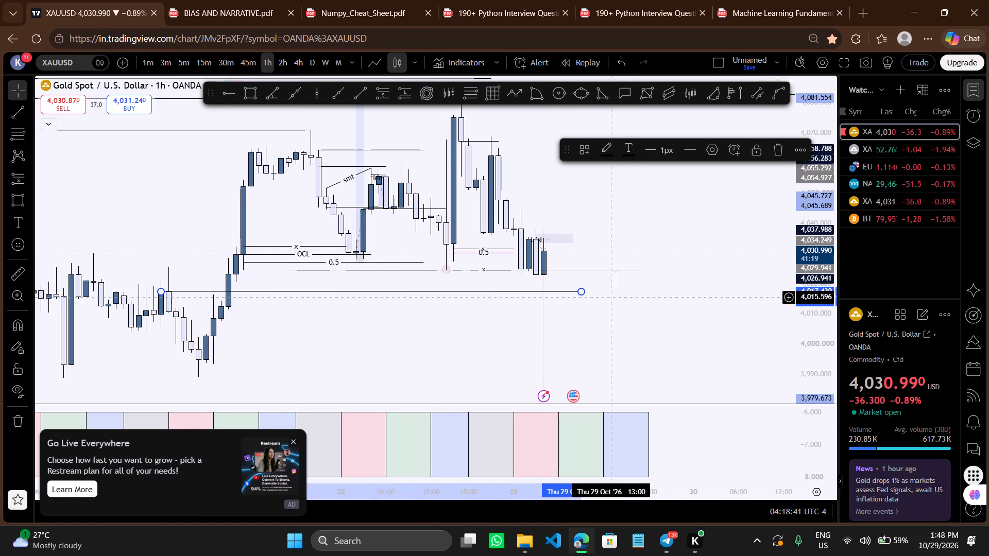
drag(581, 290, 560, 290)
click(470, 347)
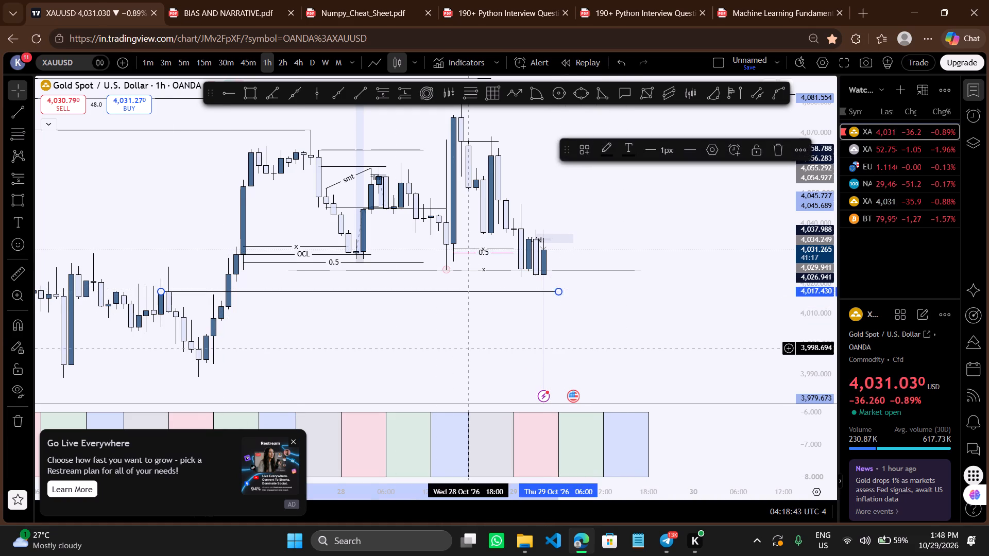
Label the 4,017.430 support line "[ RBS ]".
scroll(470, 347, down, 2)
click(451, 291)
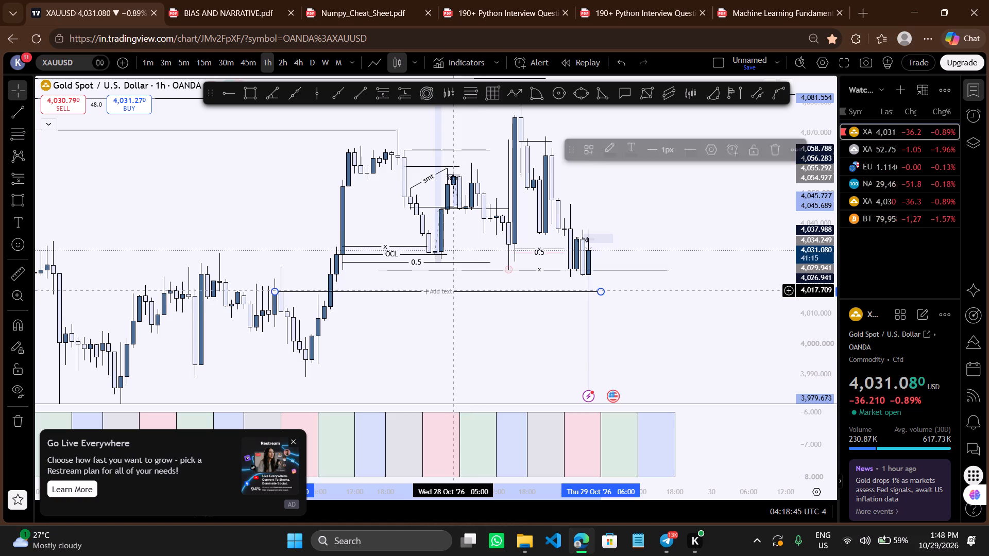
click(441, 293)
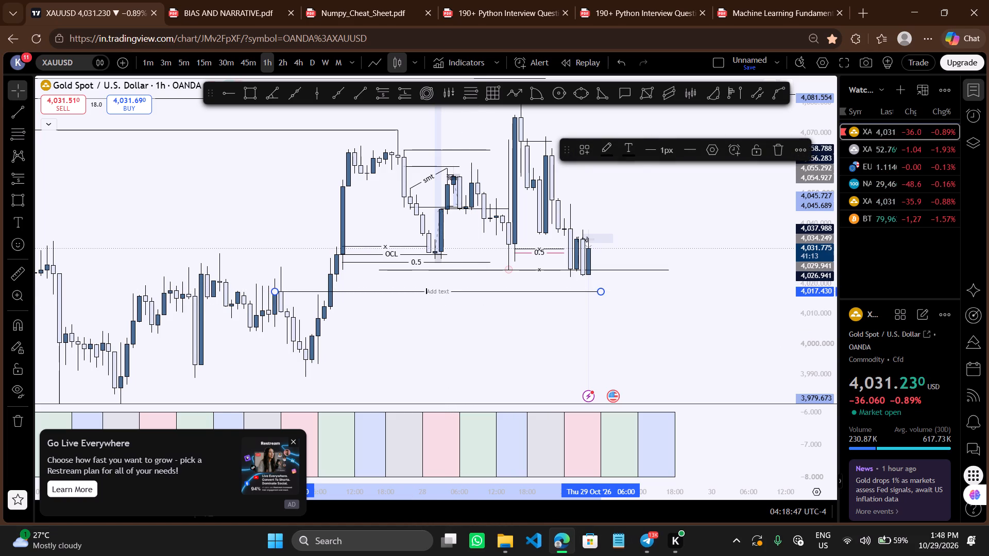
key(shift+r)
text(bs)
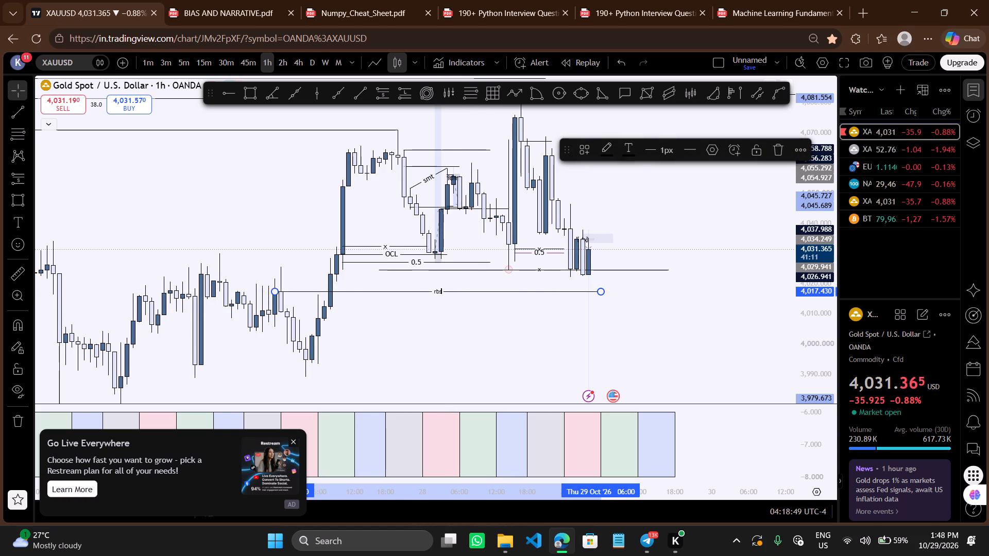
key(BackSpace)
key(BackSpace)
key(BackSpace)
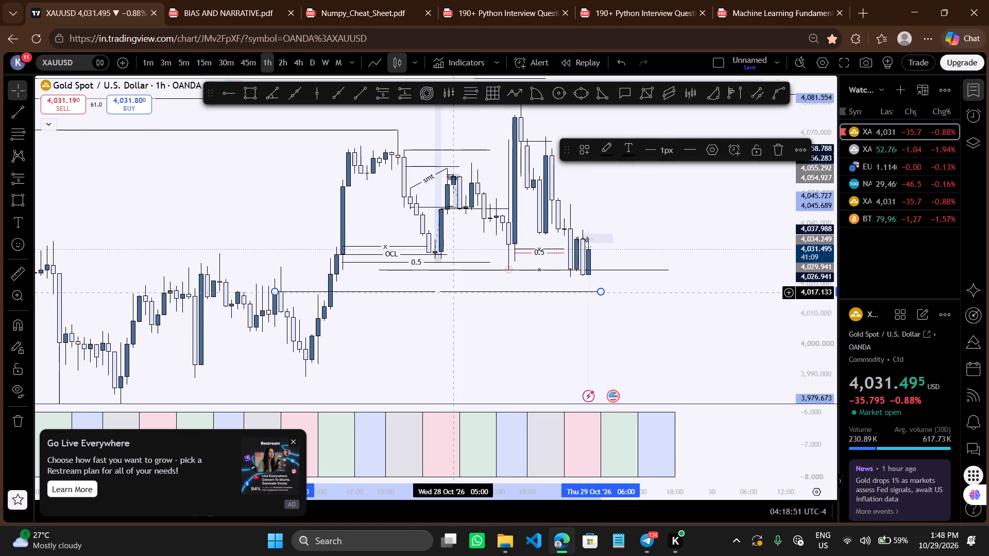
key(bracketleft)
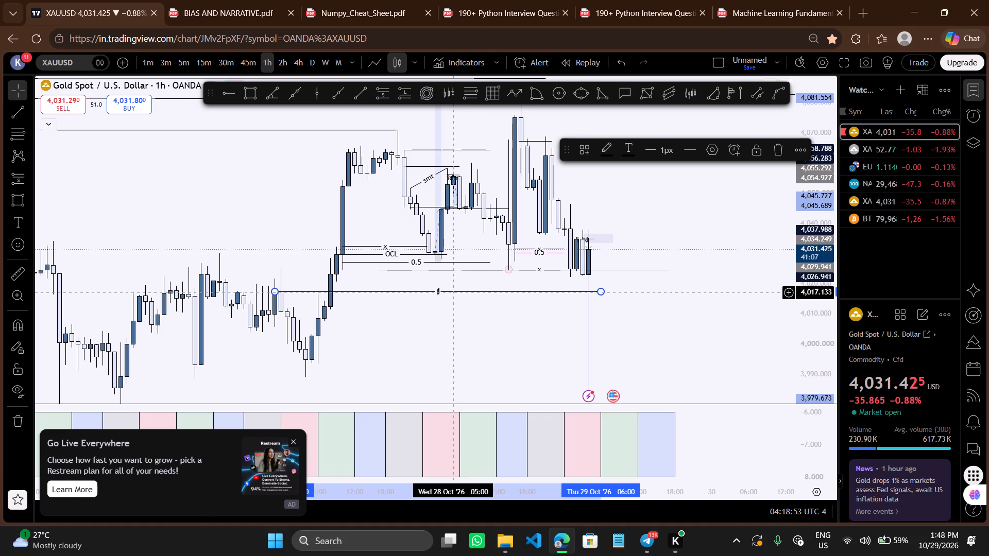
text(RB)
key(BackSpace)
key(BackSpace)
key(BackSpace)
key(space)
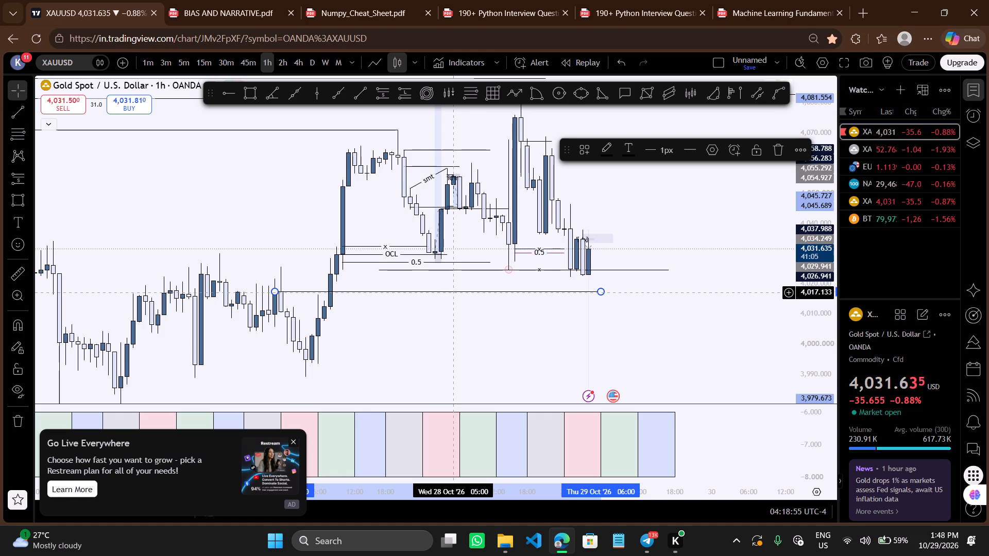
text([ RBS)
key(space)
key(bracketright)
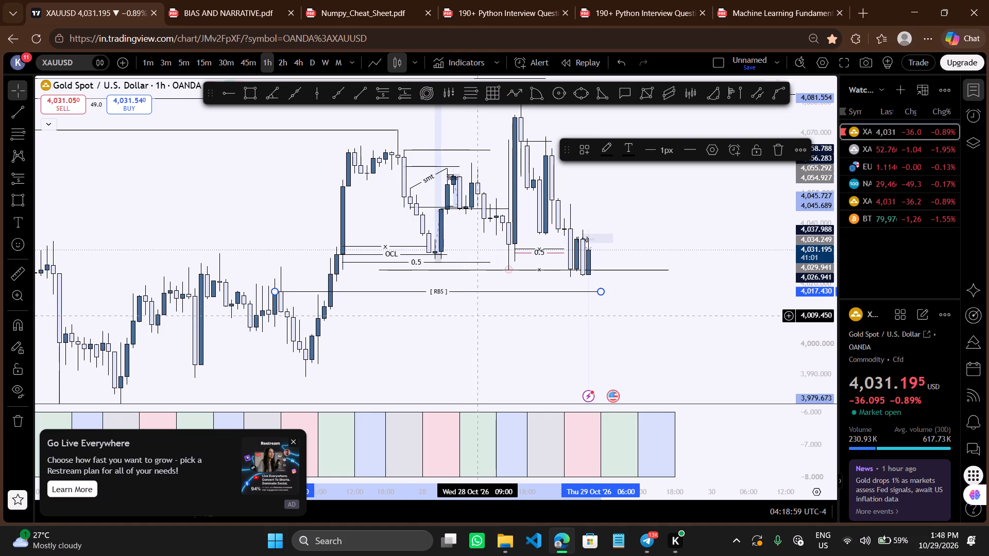
click(483, 322)
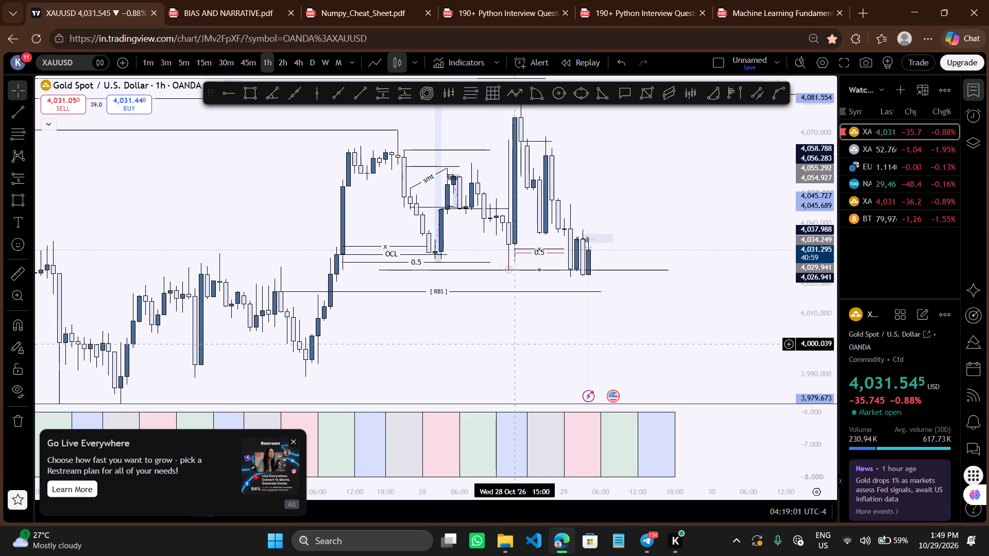
Extend the end of the [ RBS ] line forward to about 29 October 10:00.
drag(506, 344, 498, 344)
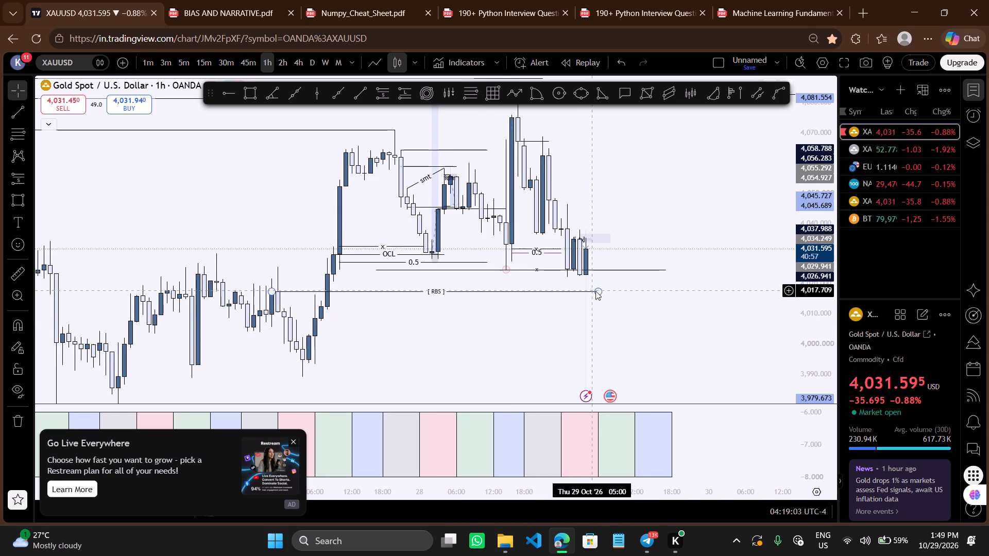
drag(600, 291, 613, 291)
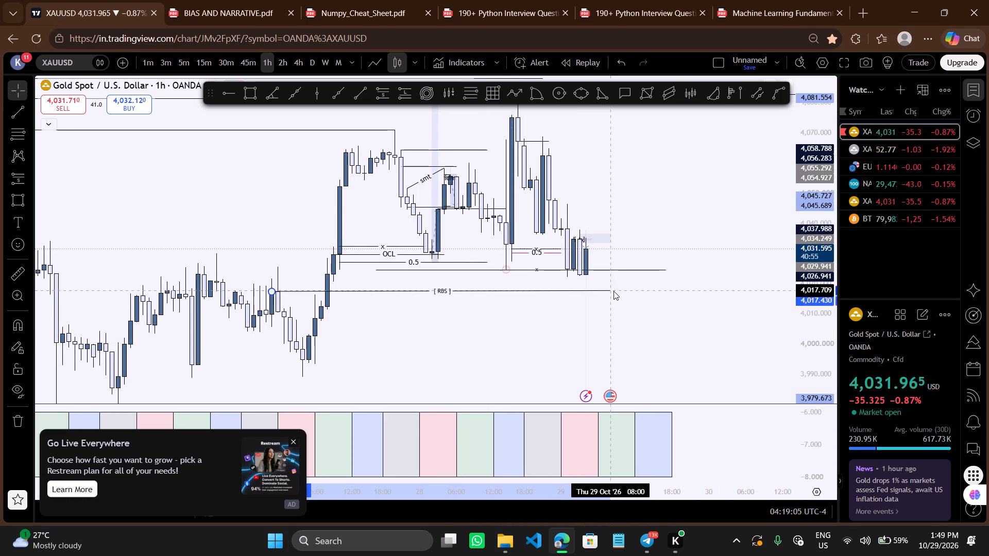
drag(613, 291, 626, 290)
click(622, 309)
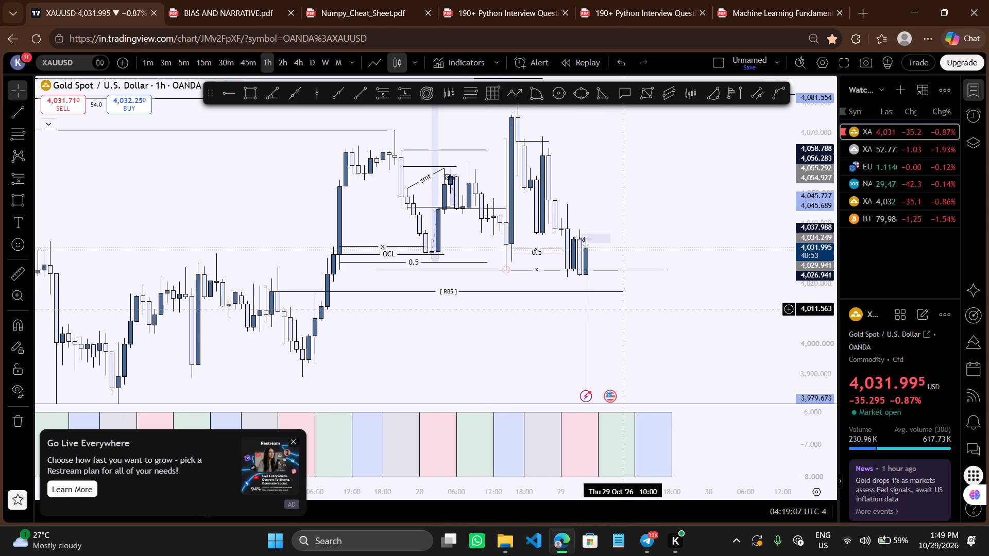
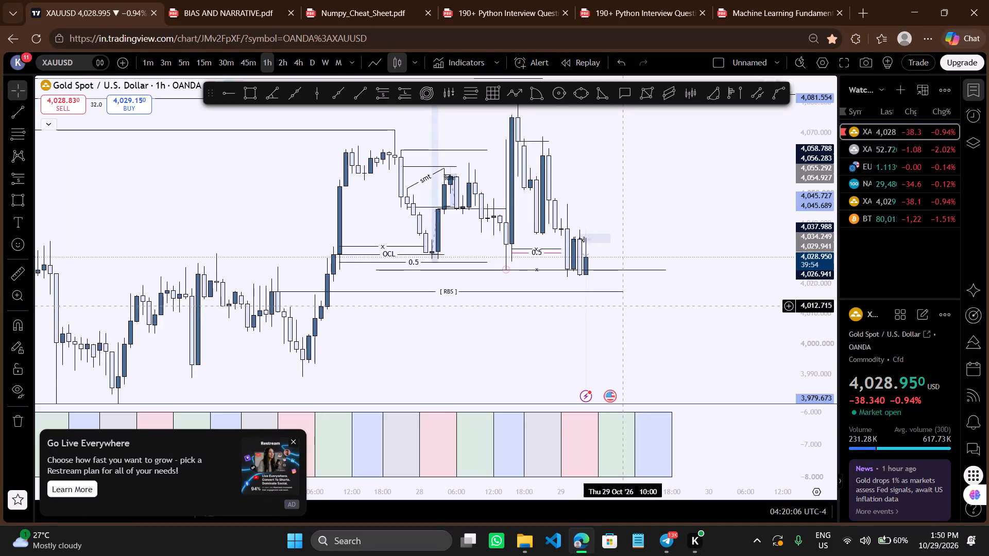
Extend the end of the [ RBS ] line further forward to about 29 October 12:00.
drag(624, 293, 633, 293)
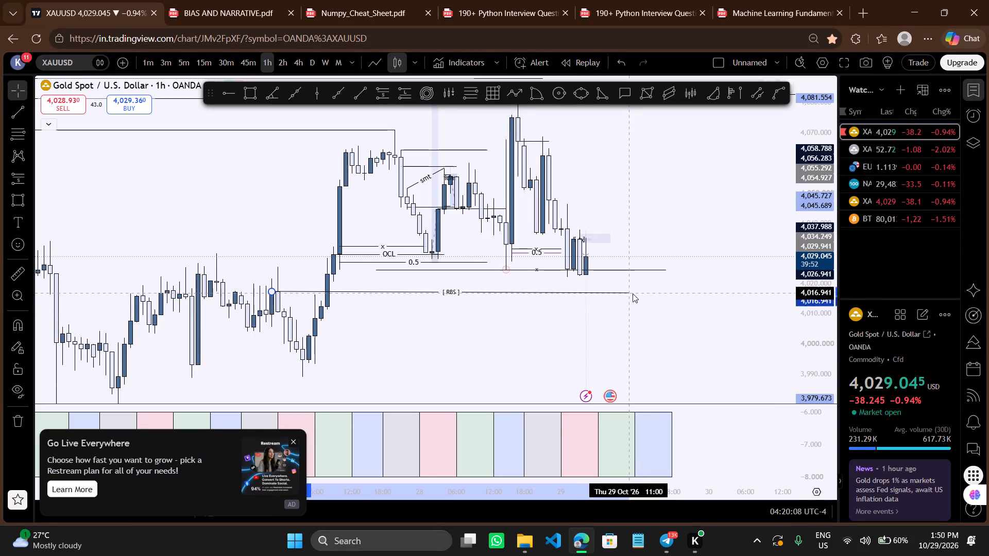
drag(633, 293, 637, 292)
Examine price around the [ RBS ] line and the lower shaded zone near 3,979.673 on the 1-hour chart.
drag(603, 337, 626, 305)
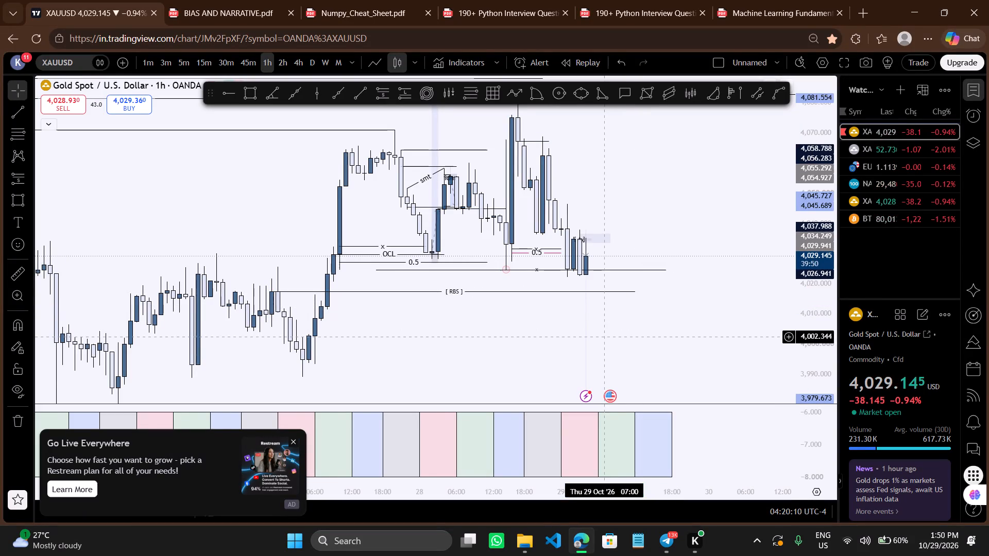
drag(626, 305, 631, 299)
scroll(631, 299, down, 1)
drag(620, 323, 644, 277)
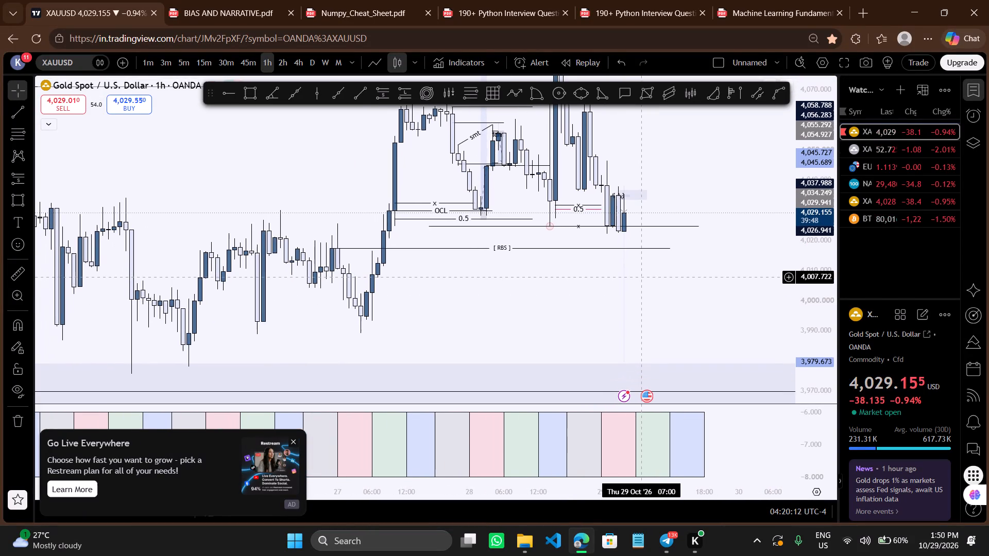
drag(635, 302, 641, 291)
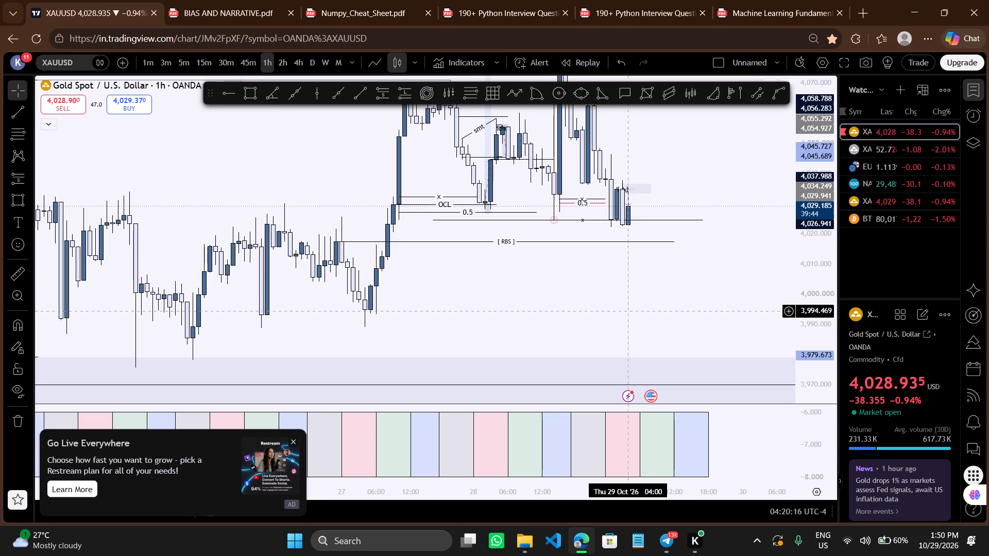
drag(624, 311, 630, 298)
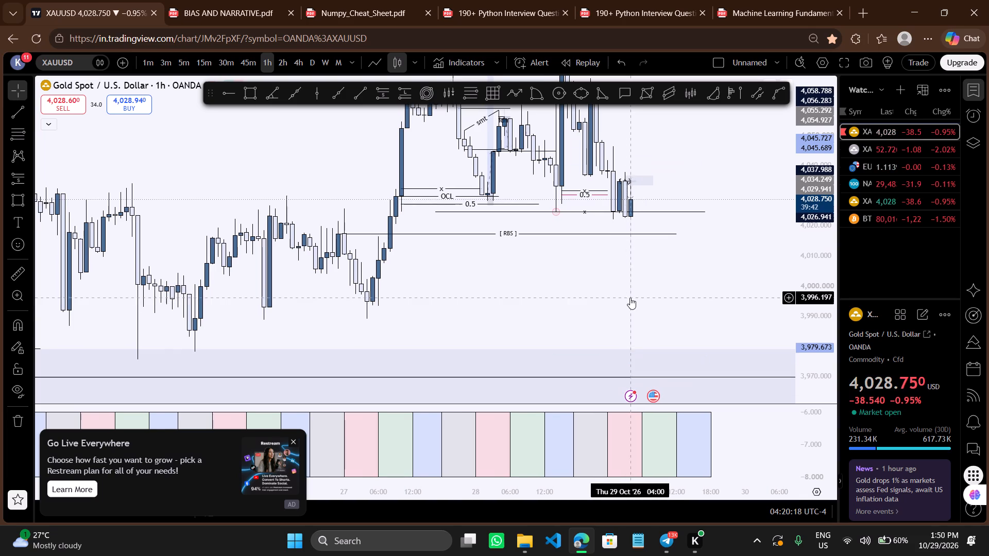
drag(670, 301, 659, 301)
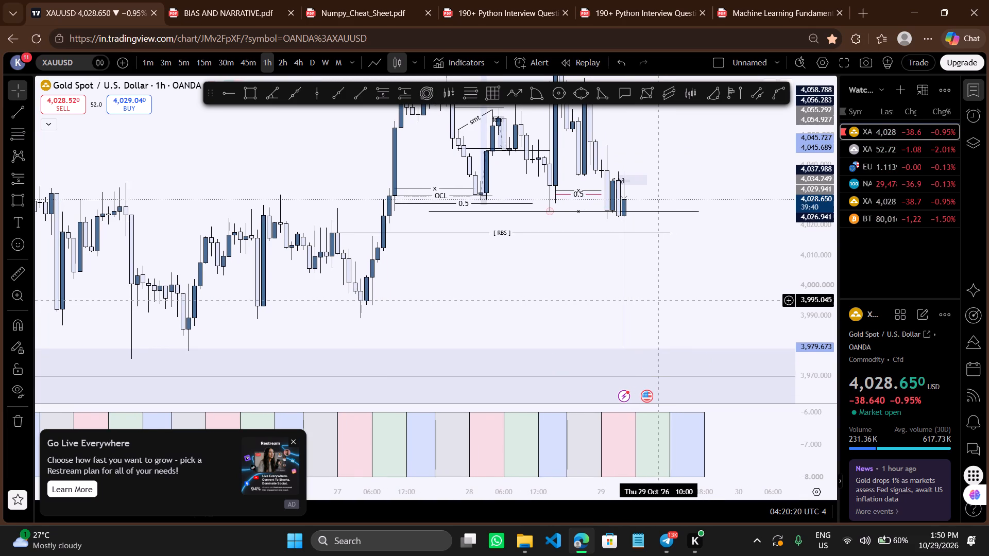
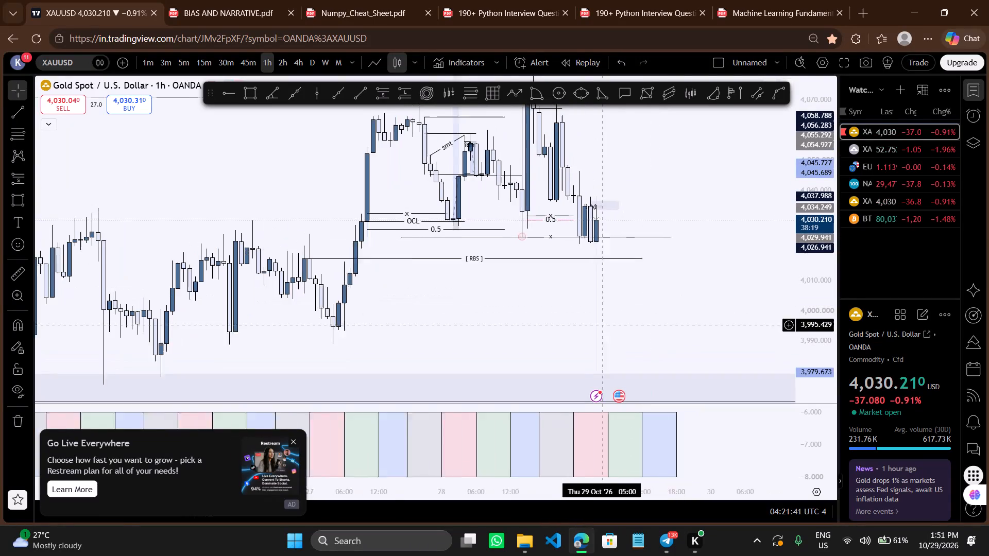
Examine price on the 15-minute chart between the short position's entry zone, the [ RBS ] line and the shaded zone near 3,979.673.
click(212, 60)
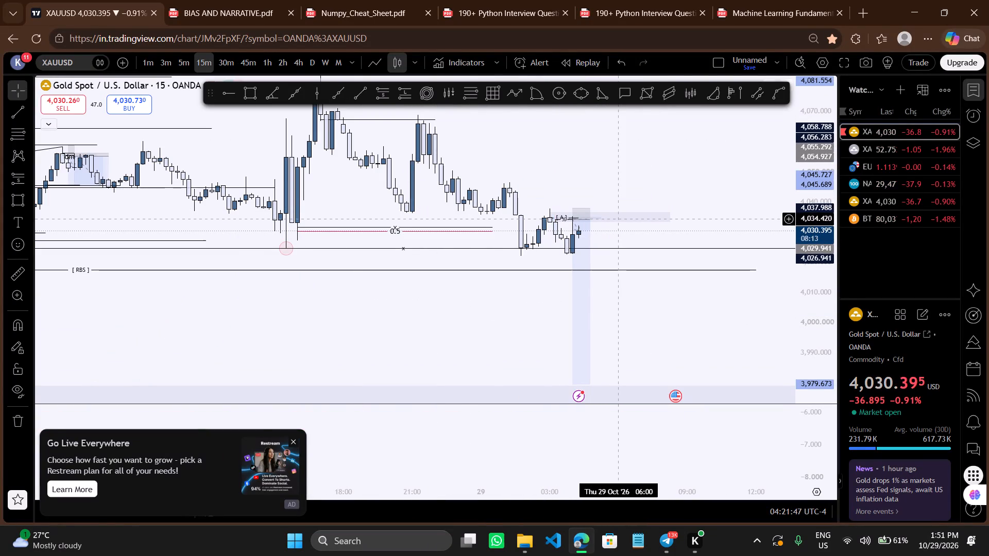
drag(703, 298, 744, 186)
drag(707, 238, 688, 240)
scroll(688, 240, up, 2)
drag(627, 224, 594, 273)
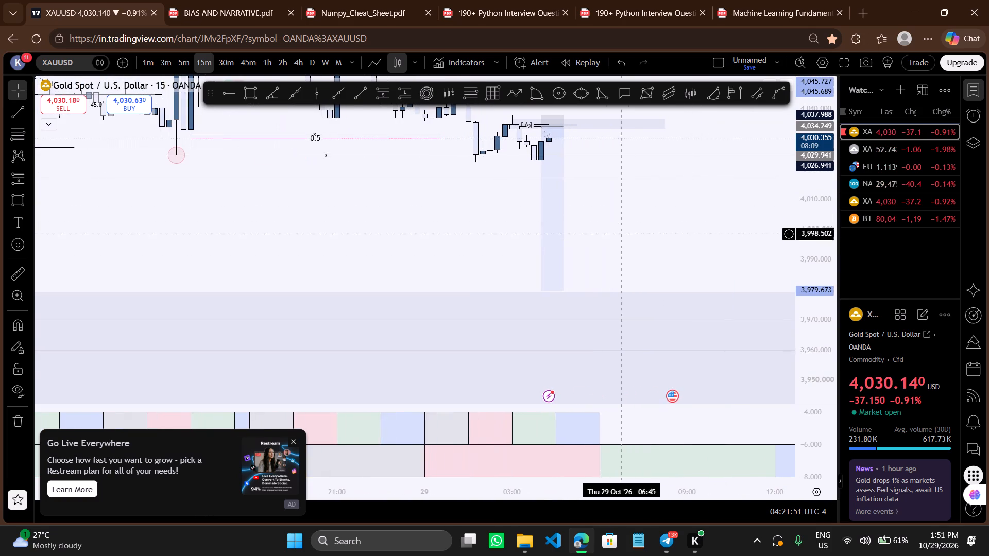
drag(594, 273, 594, 275)
scroll(594, 275, up, 1)
drag(594, 259, 570, 305)
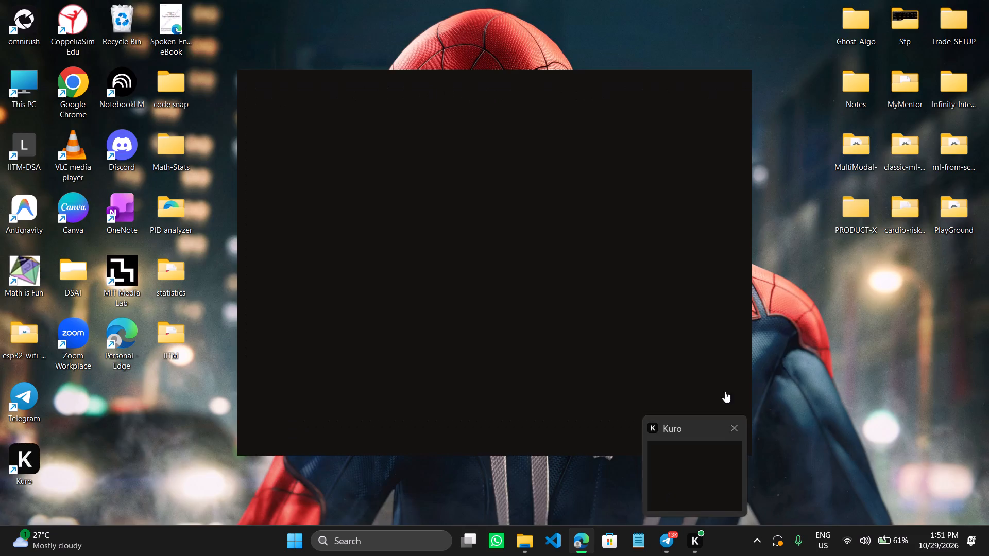
drag(636, 300, 651, 292)
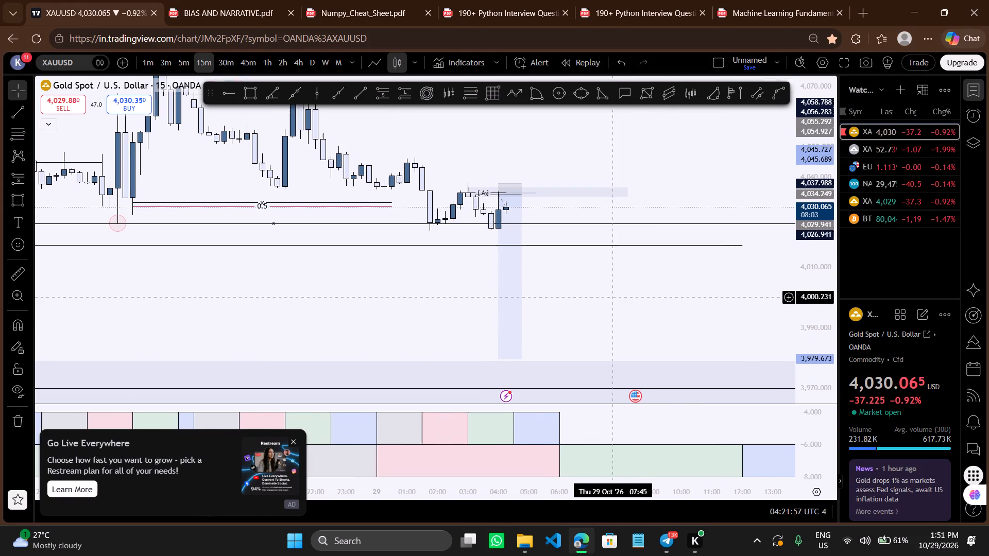
drag(596, 296, 574, 295)
drag(574, 295, 585, 295)
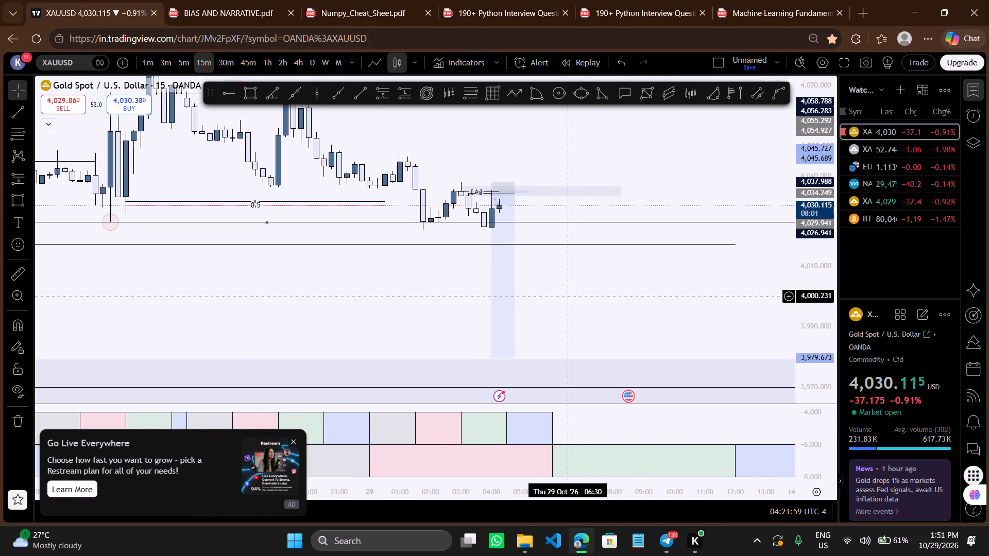
drag(570, 296, 644, 410)
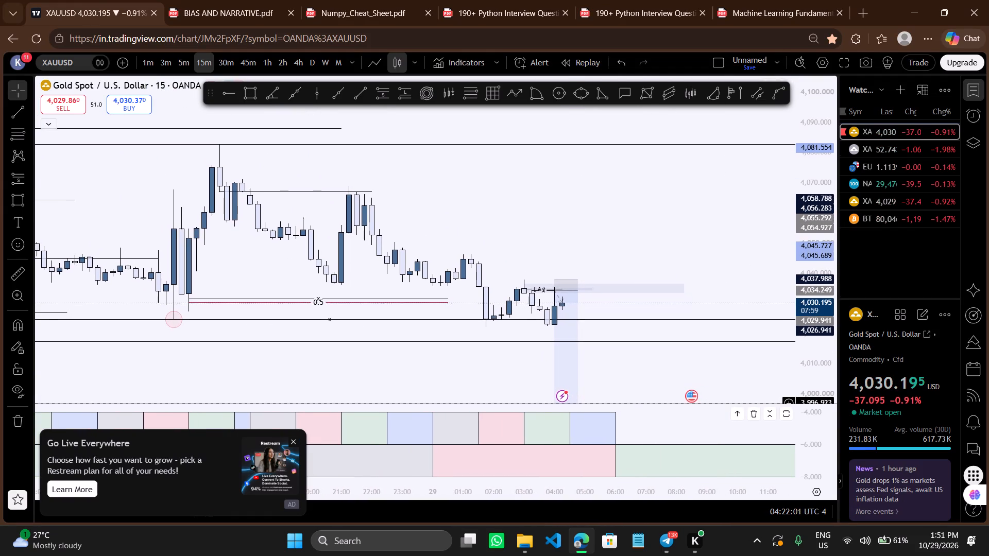
drag(644, 410, 613, 343)
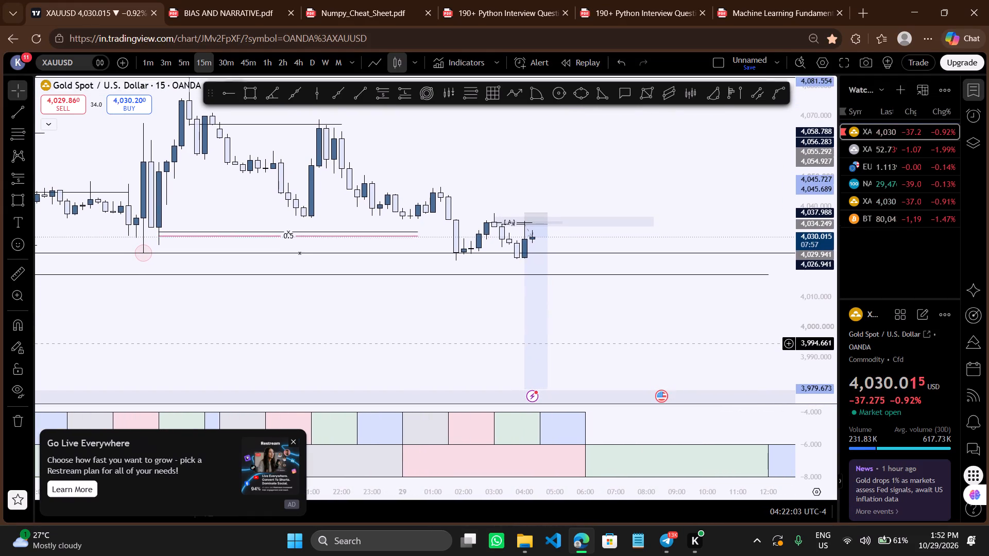
drag(613, 343, 613, 342)
scroll(613, 342, down, 3)
drag(566, 136, 548, 153)
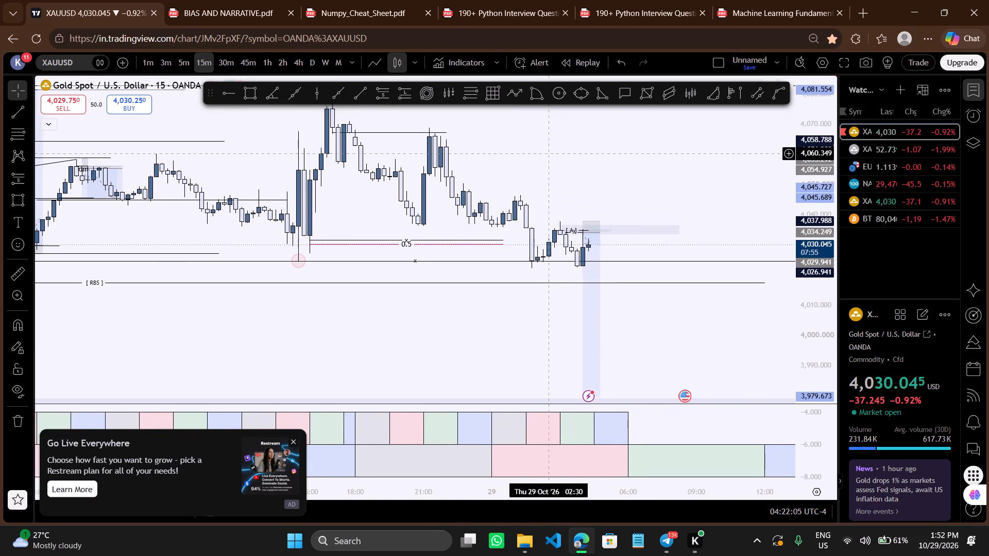
drag(548, 153, 548, 154)
Examine the latest daily candles against the marked levels and the shaded imb zone on the daily chart.
click(317, 58)
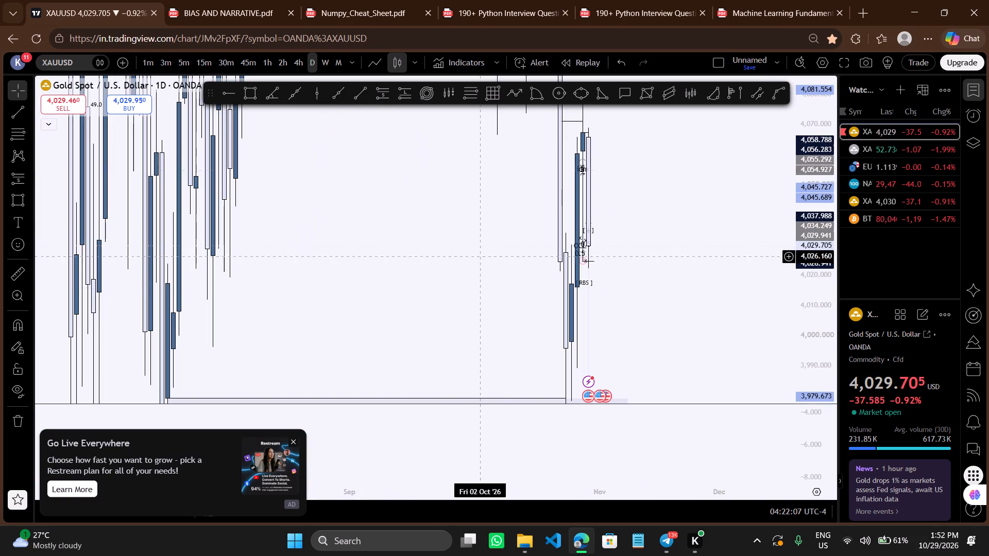
scroll(508, 289, up, 6)
drag(412, 203, 504, 203)
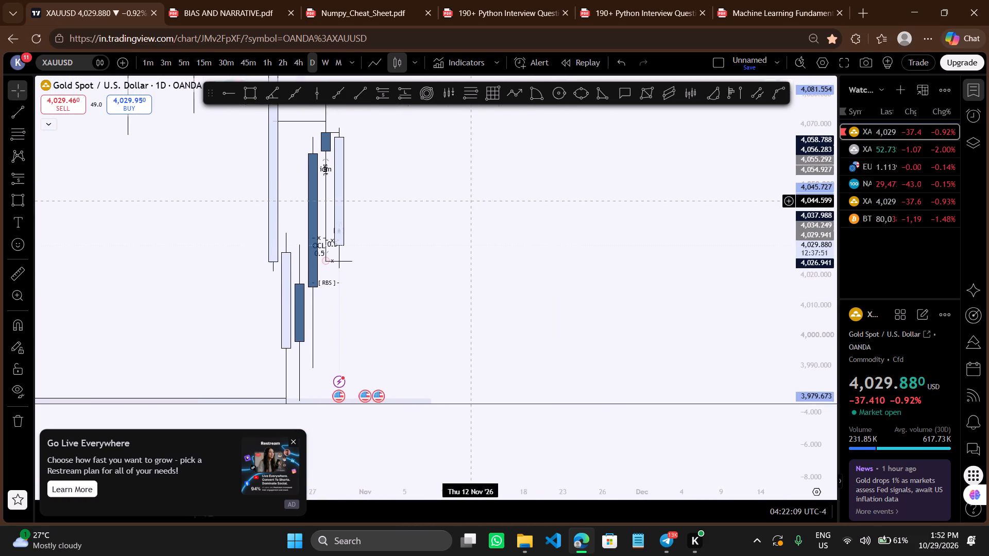
drag(504, 203, 526, 211)
scroll(526, 211, up, 1)
drag(469, 218, 585, 219)
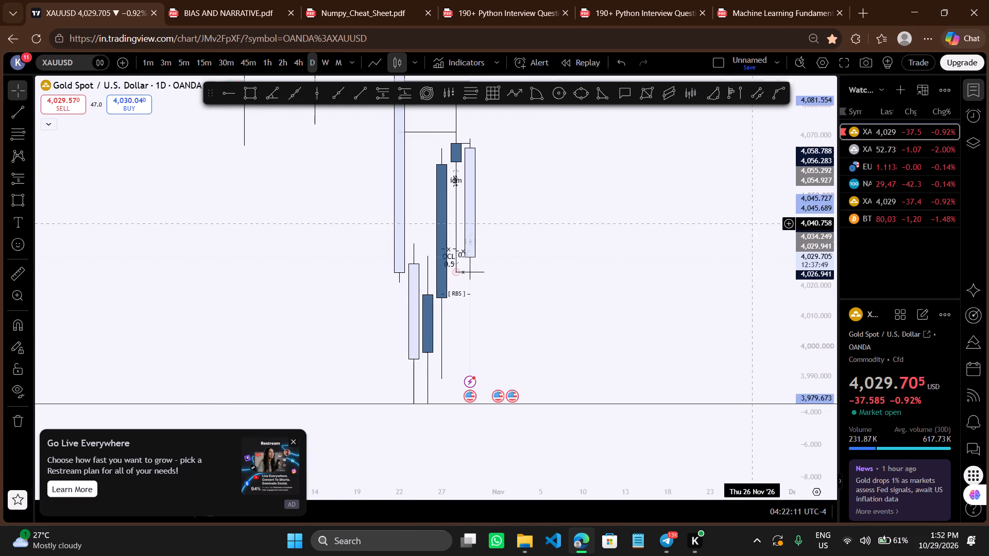
drag(806, 211, 808, 303)
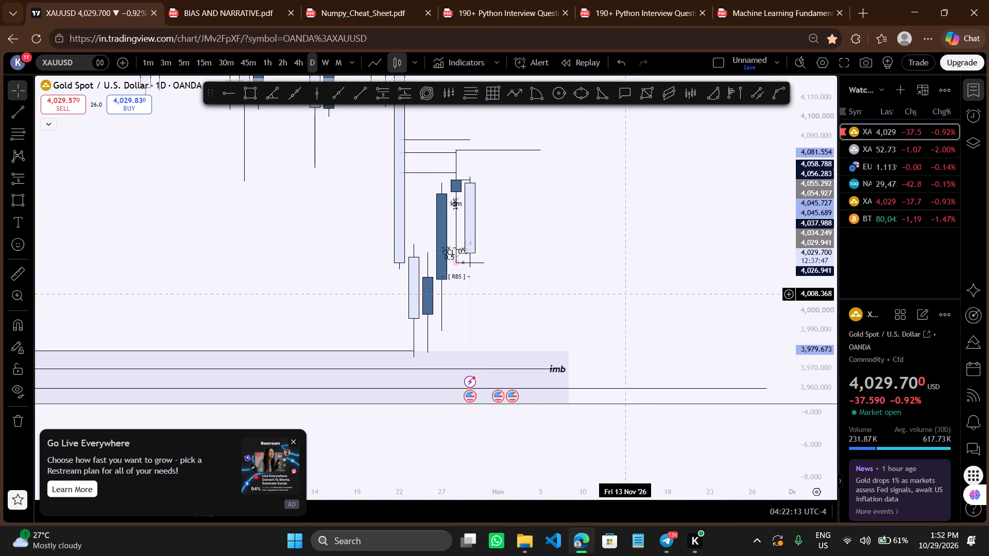
drag(626, 292, 637, 279)
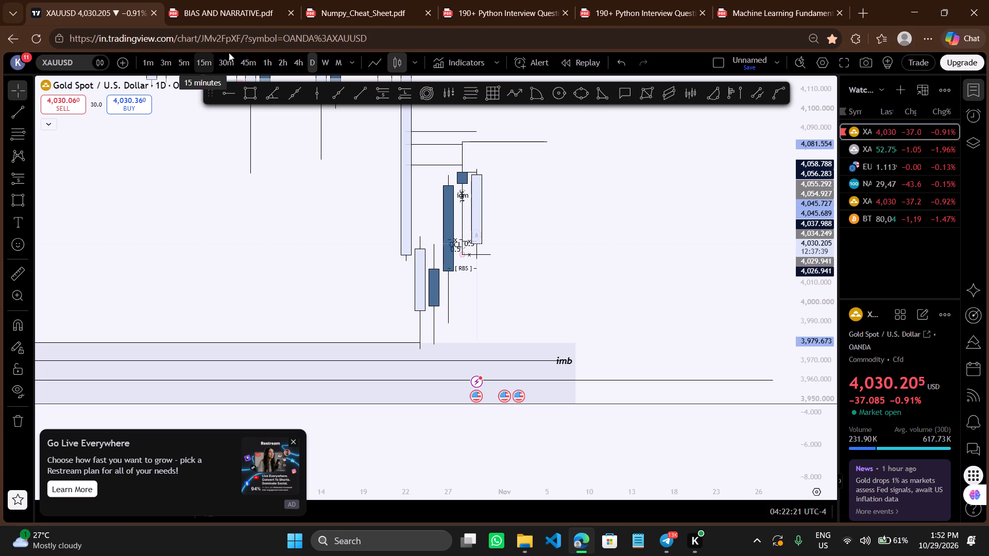
Review recent 15-minute price action against the 0.5, OCL and [ RBS ] levels, with the price scale stretched for detail.
click(198, 59)
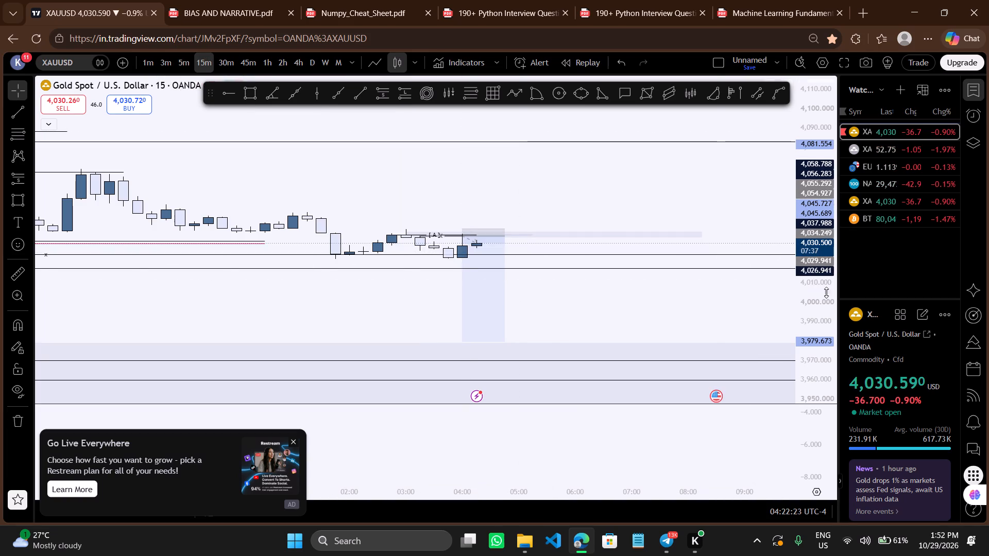
drag(818, 318, 796, 33)
drag(604, 326, 655, 201)
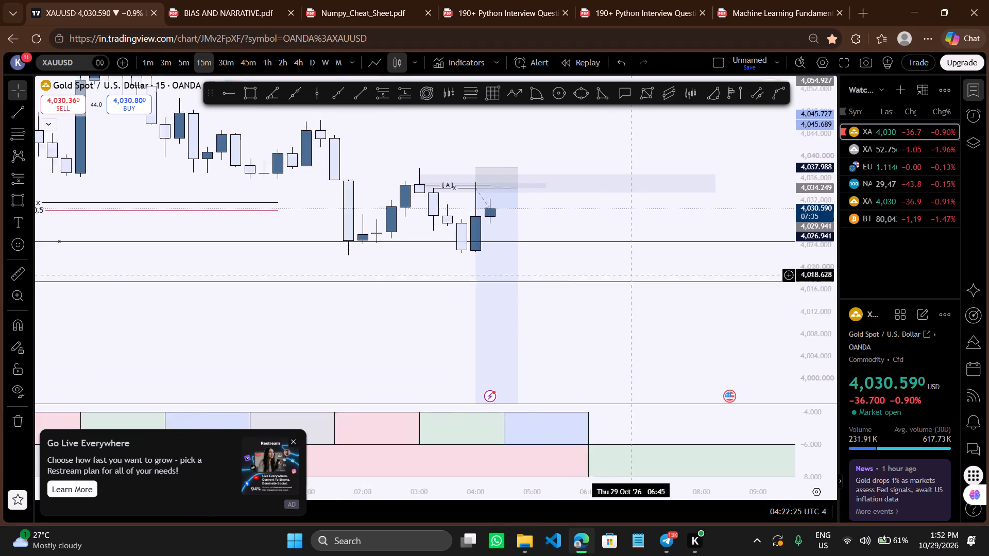
drag(655, 201, 658, 194)
scroll(658, 194, down, 2)
drag(672, 277, 603, 300)
drag(655, 269, 627, 336)
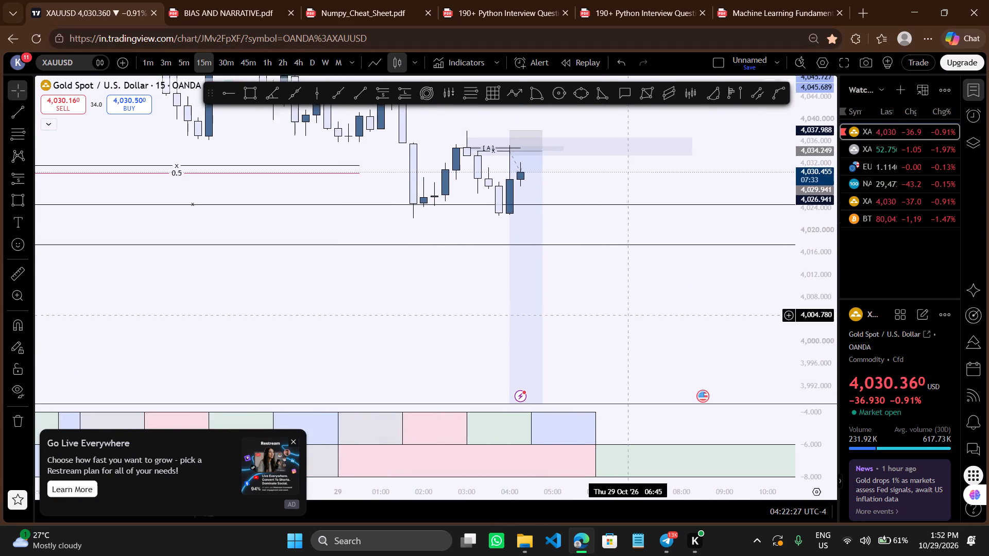
drag(627, 336, 627, 338)
scroll(579, 296, down, 5)
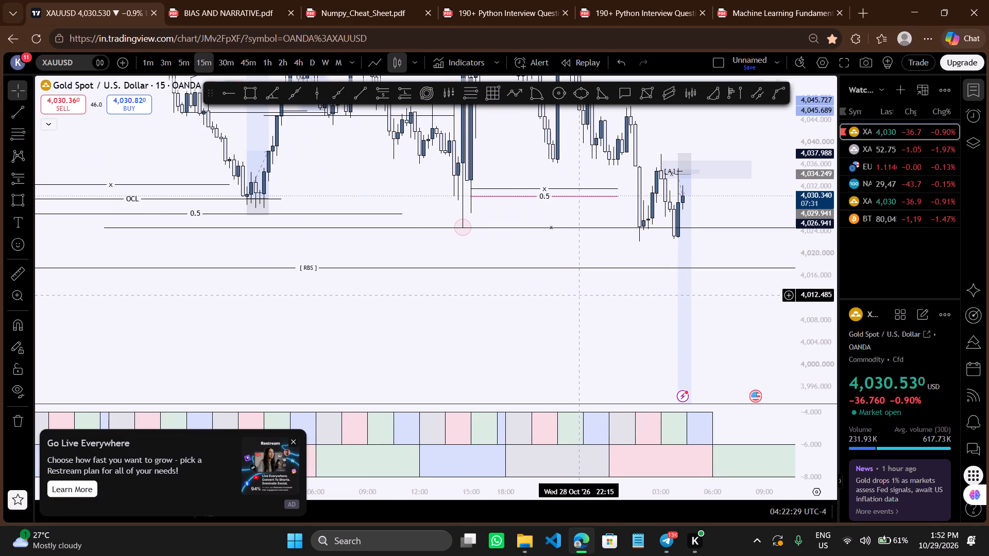
scroll(579, 296, up, 3)
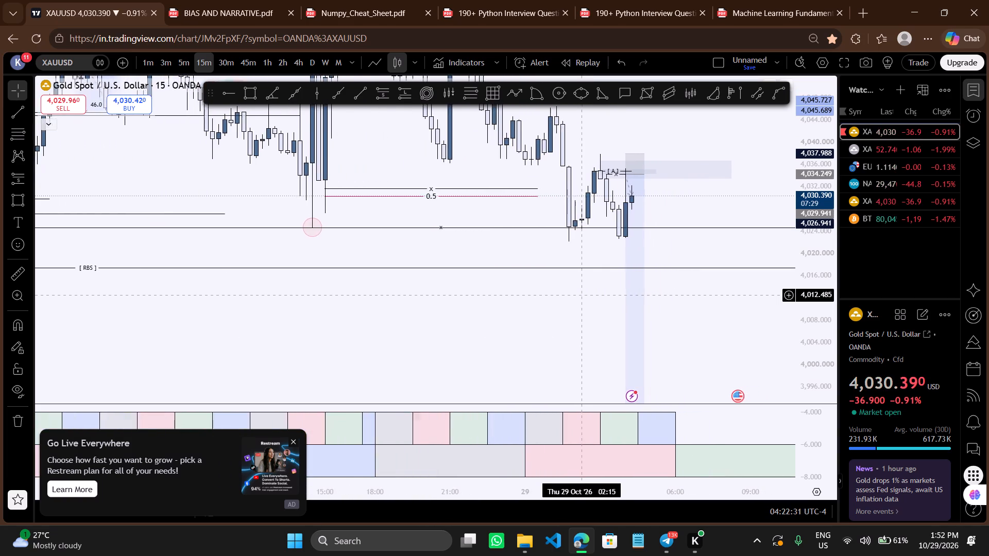
scroll(579, 296, up, 1)
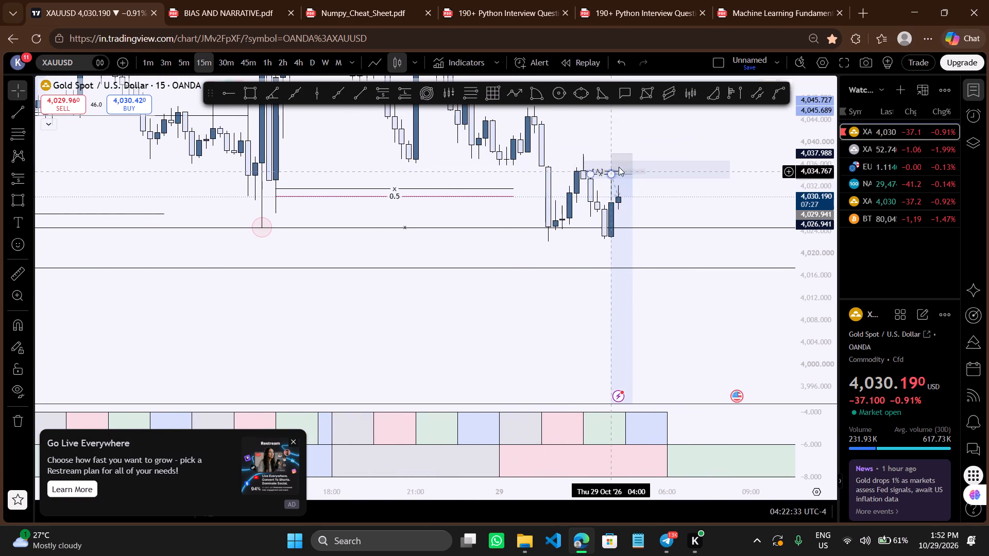
Examine the latest 15-minute candles around the [A] level, the short position and the line at the circled low.
scroll(701, 336, up, 1)
drag(701, 336, 682, 335)
drag(682, 335, 654, 334)
scroll(654, 334, up, 1)
drag(633, 324, 626, 325)
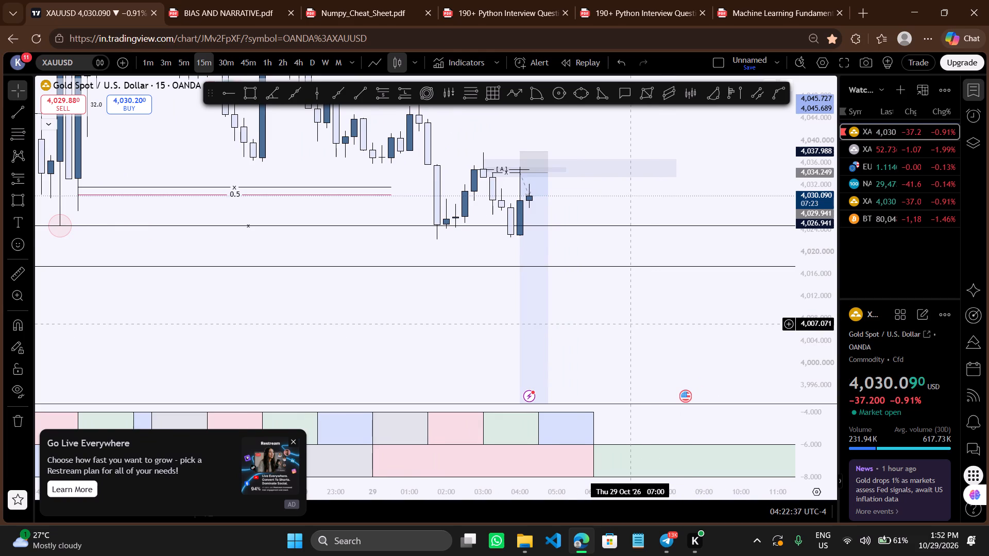
drag(626, 325, 607, 329)
scroll(607, 329, up, 1)
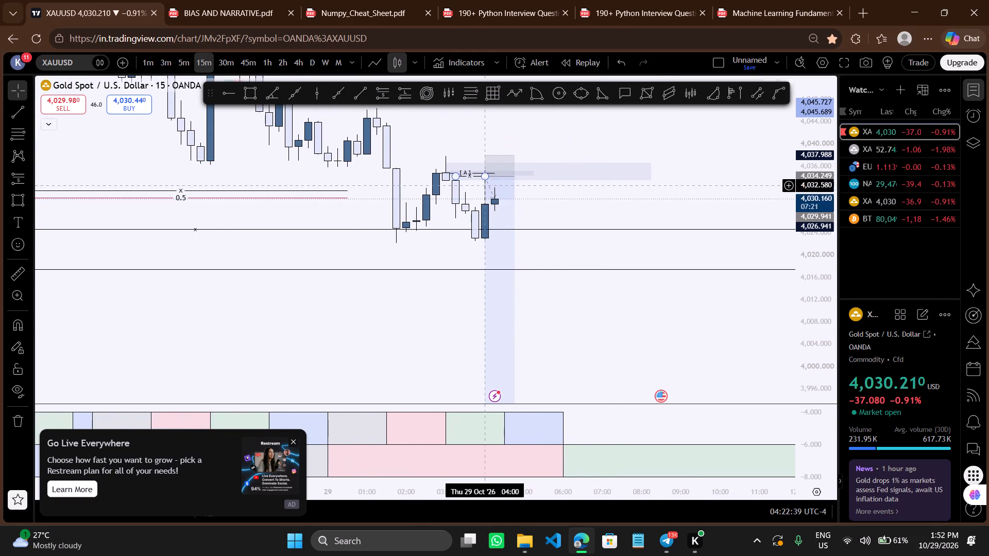
drag(586, 284, 590, 279)
drag(584, 312, 589, 299)
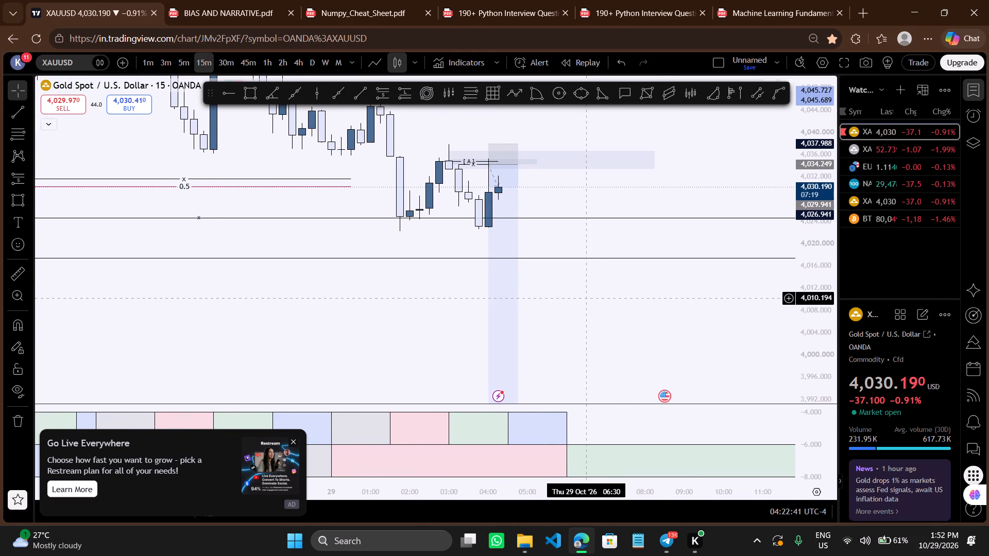
drag(582, 303, 571, 303)
drag(571, 303, 560, 304)
drag(560, 304, 565, 319)
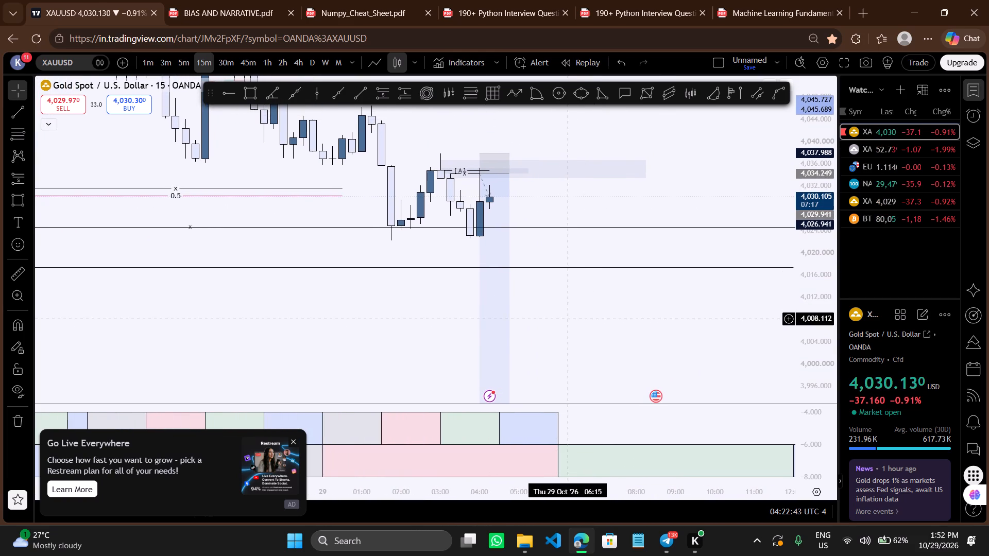
scroll(565, 319, up, 1)
drag(546, 312, 551, 325)
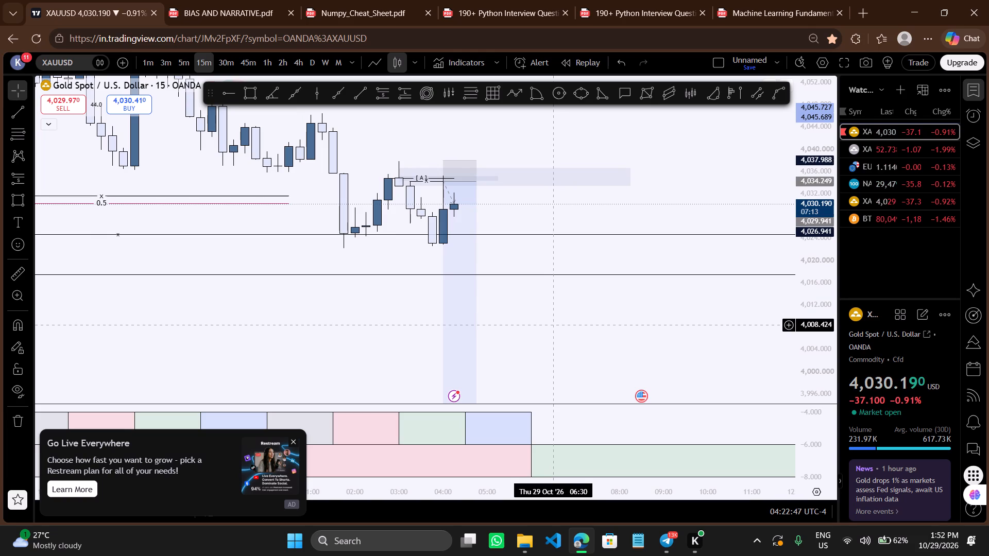
drag(533, 298, 543, 295)
drag(543, 295, 549, 293)
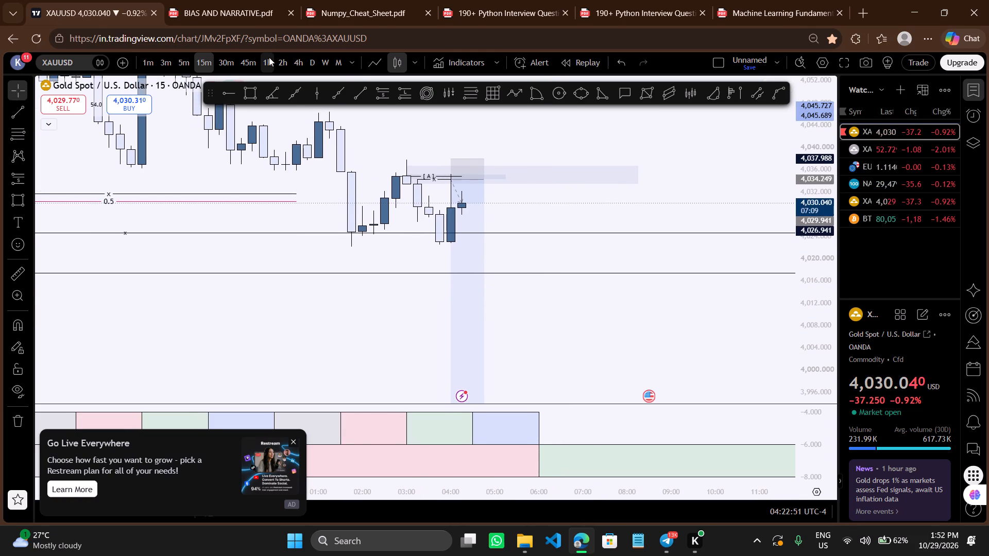
Compare price around the short position and the [ RBS ] line on the 1-hour and 30-minute charts.
click(269, 57)
scroll(450, 237, down, 1)
drag(641, 183, 667, 183)
scroll(667, 183, up, 1)
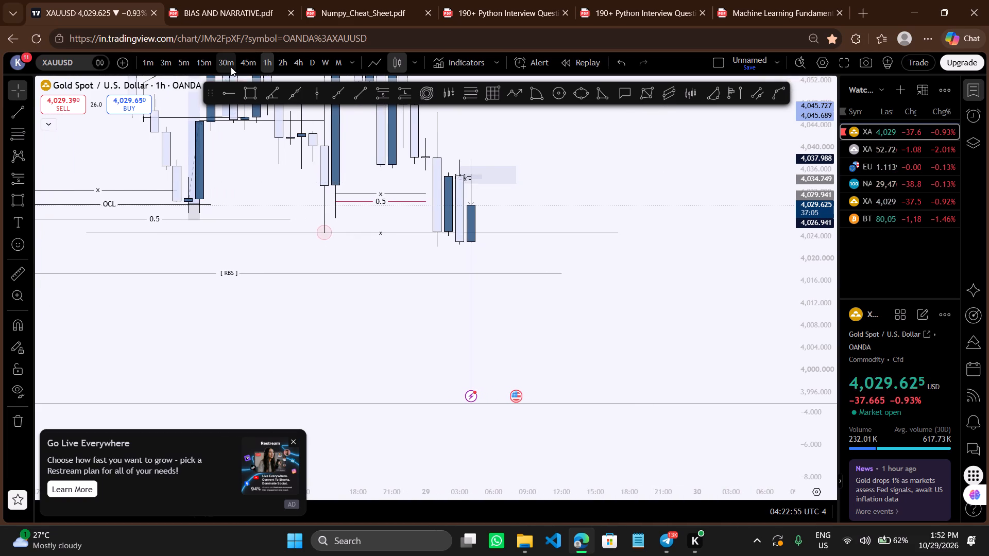
drag(231, 67, 422, 246)
click(230, 60)
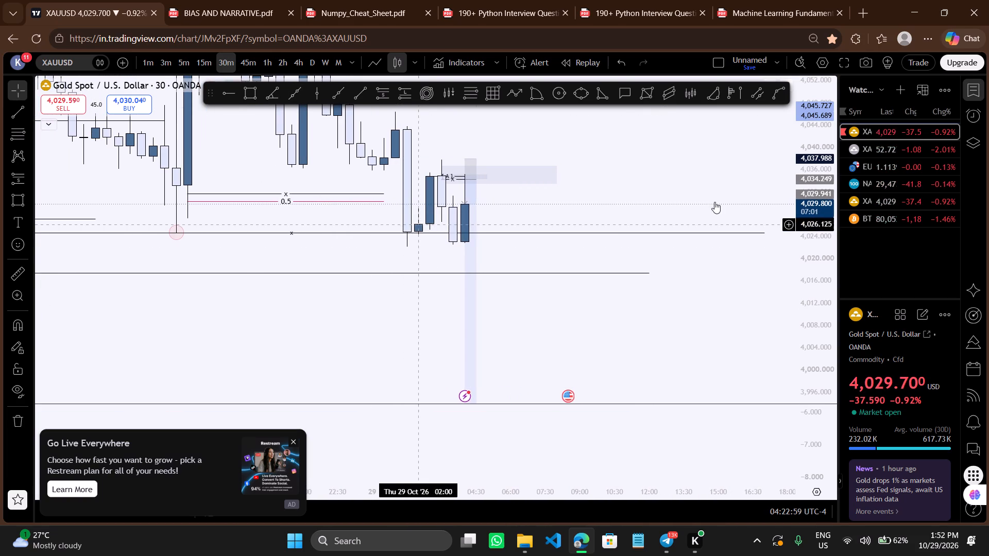
drag(751, 186, 695, 190)
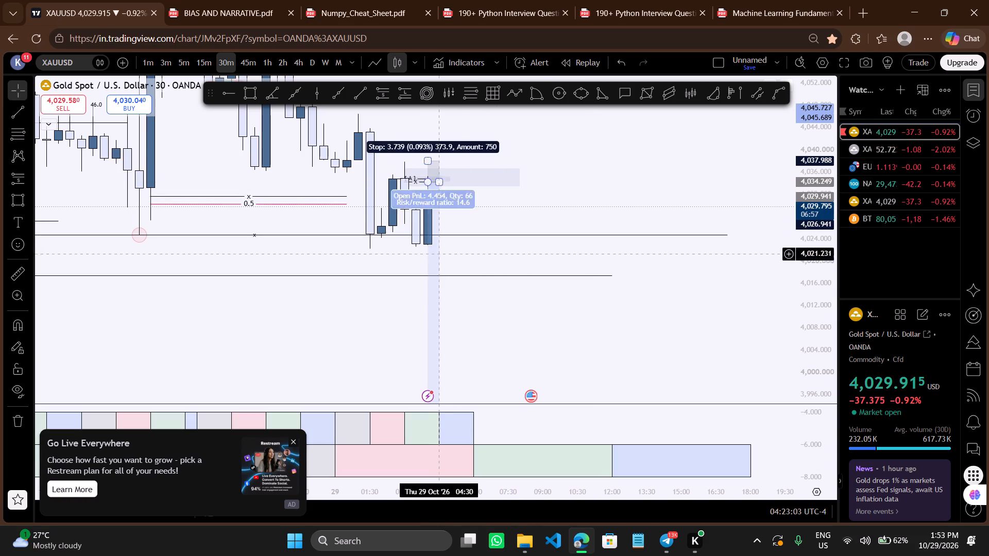
drag(515, 321, 545, 308)
drag(525, 317, 598, 290)
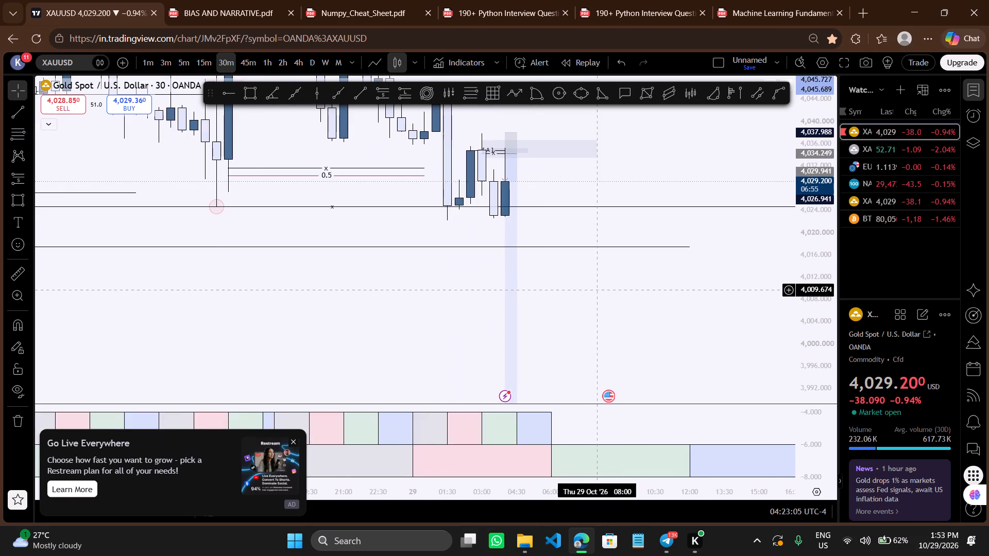
scroll(598, 290, up, 1)
drag(571, 298, 577, 297)
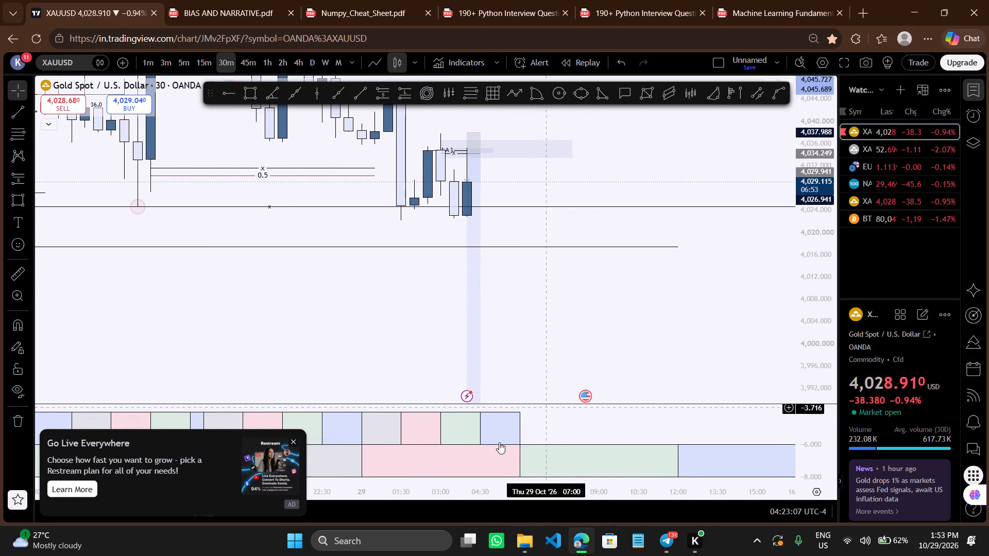
drag(562, 300, 579, 323)
scroll(579, 323, up, 1)
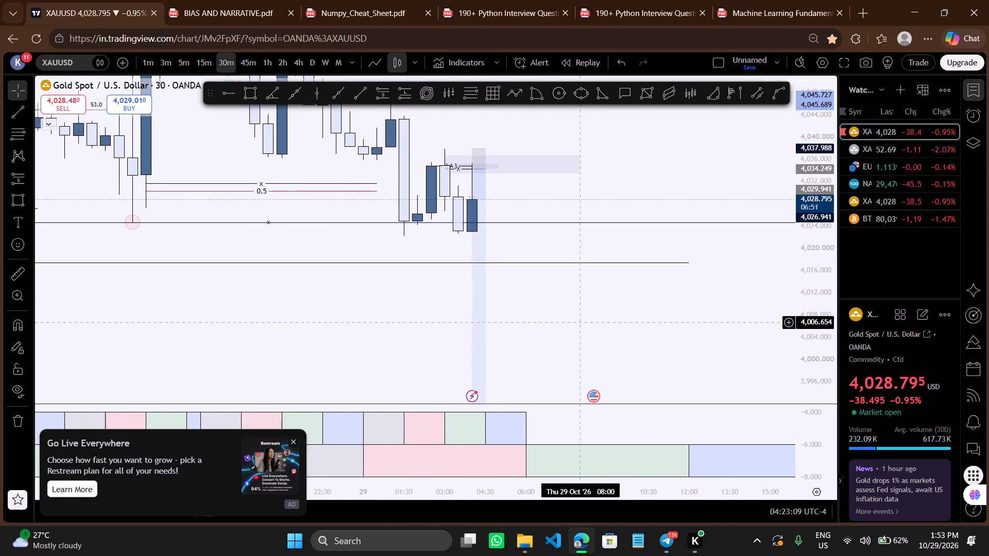
drag(557, 327, 567, 325)
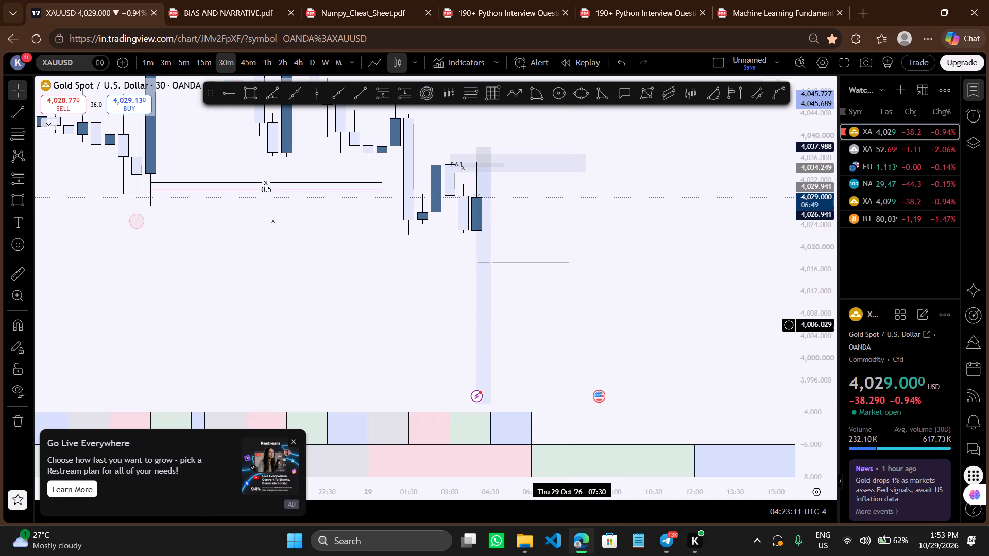
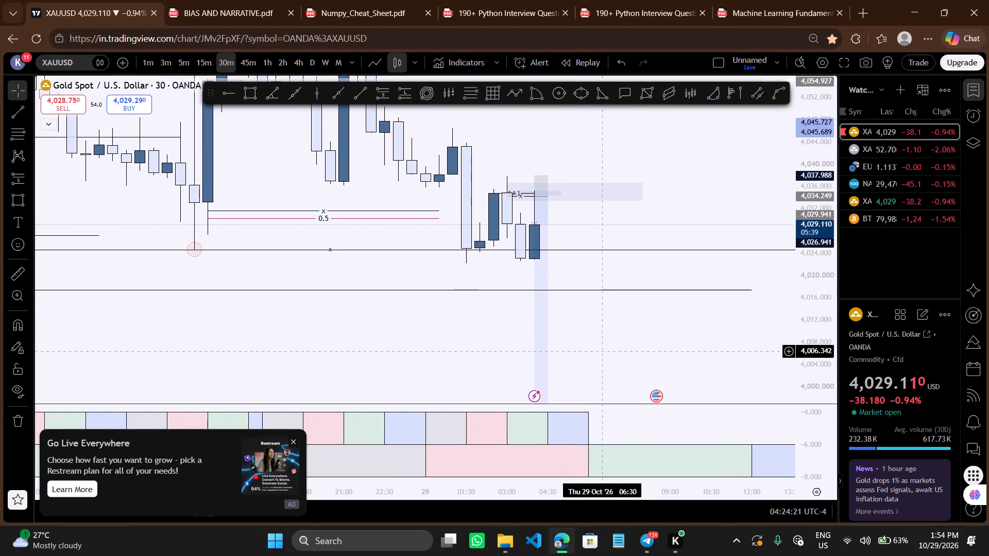
Examine the latest gold candles around the [A] level and the short position on the 30-minute and 5-minute charts.
drag(571, 314, 606, 324)
scroll(606, 324, up, 1)
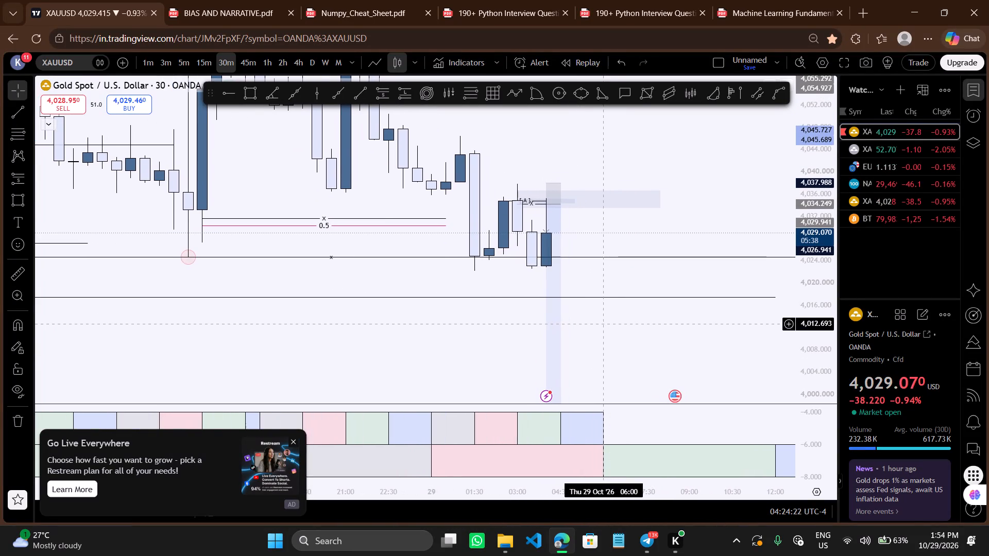
drag(599, 324, 611, 325)
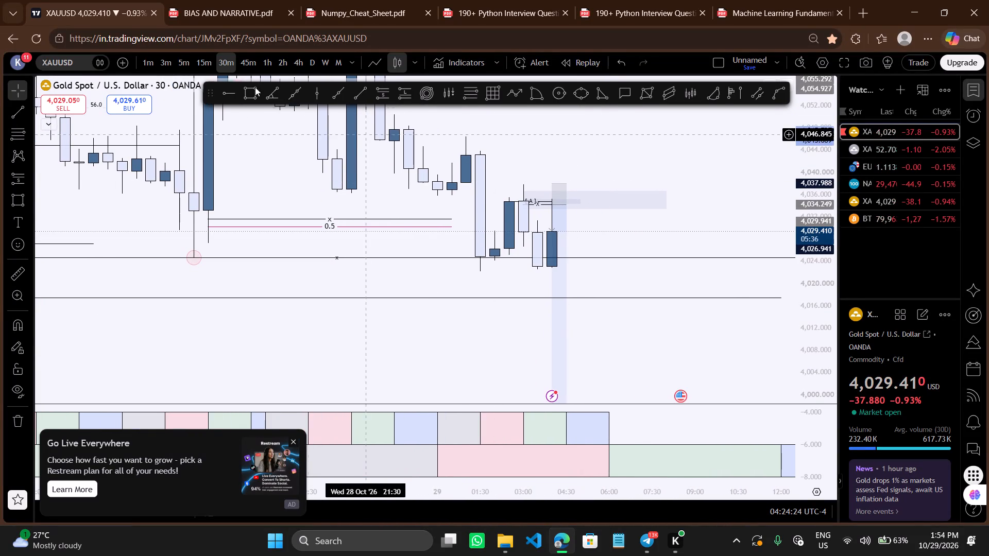
click(184, 63)
scroll(440, 247, down, 1)
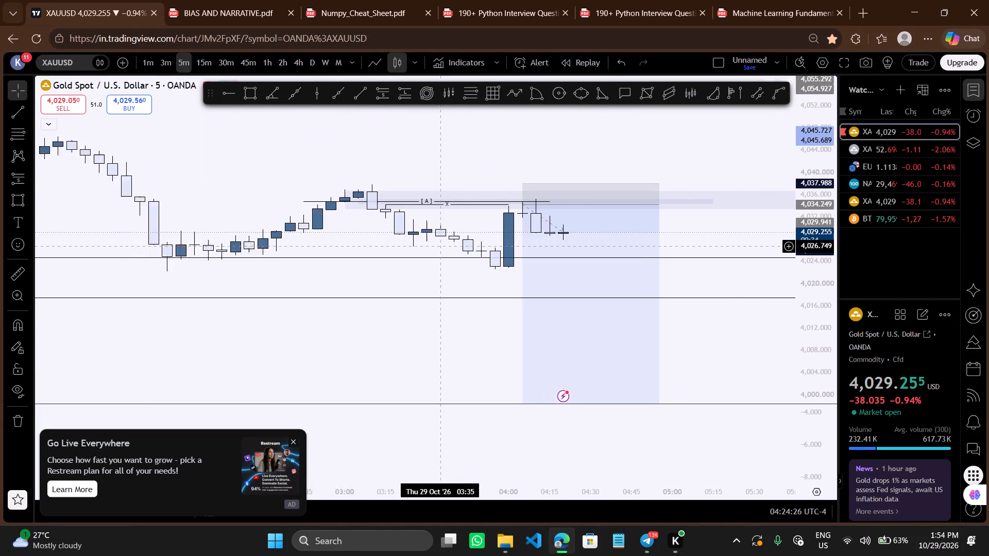
scroll(440, 247, down, 1)
drag(737, 333, 511, 342)
drag(825, 313, 763, 94)
drag(599, 210, 627, 204)
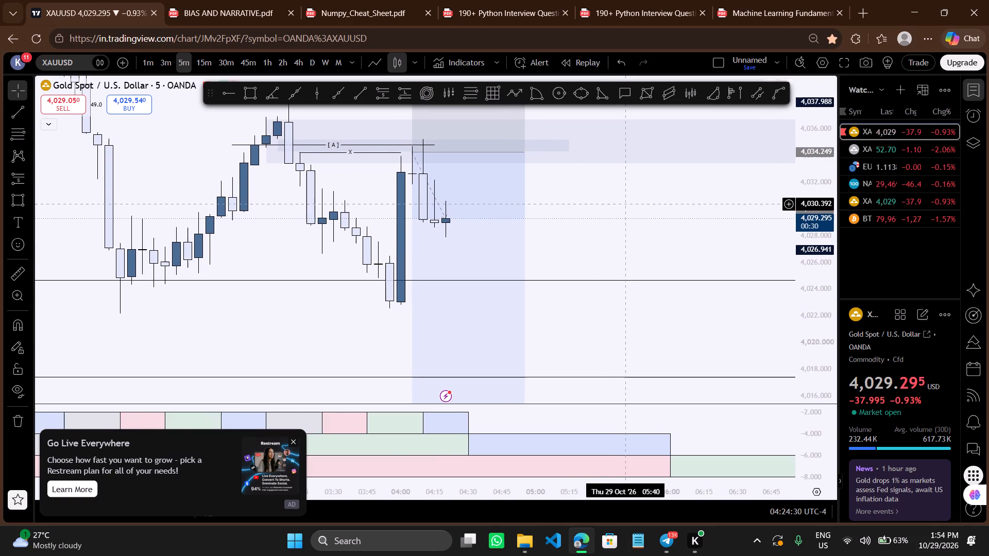
scroll(627, 204, down, 1)
drag(622, 222, 637, 224)
scroll(637, 224, up, 1)
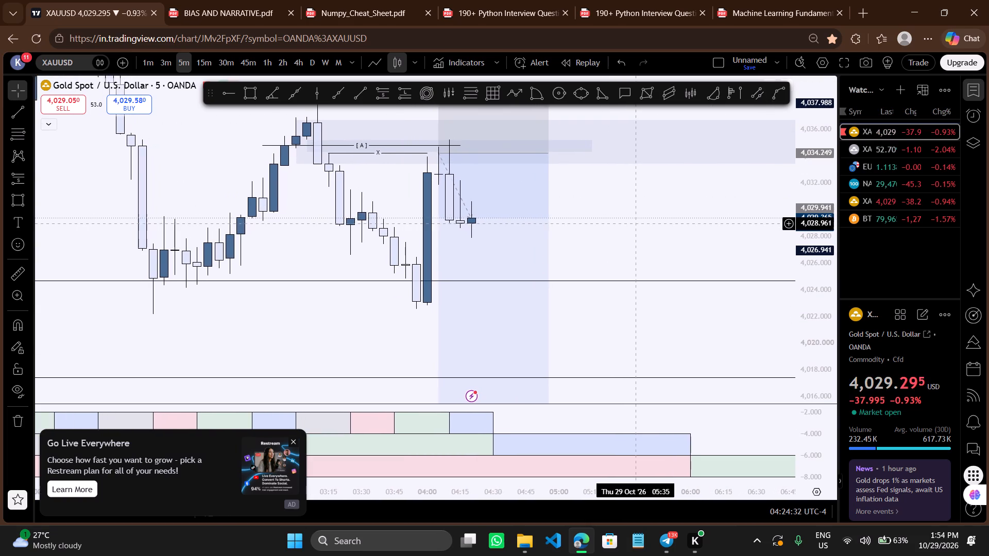
scroll(637, 224, up, 1)
drag(628, 227, 634, 250)
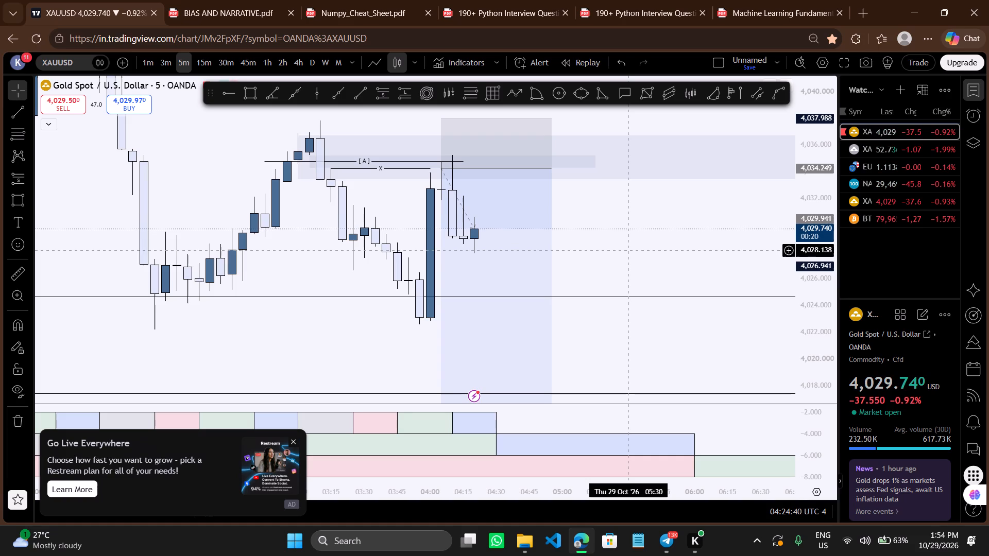
On the silver (XAGUSD) 5-minute chart, draw a trend line from the 03:10 swing high to the 04:00 high.
click(857, 149)
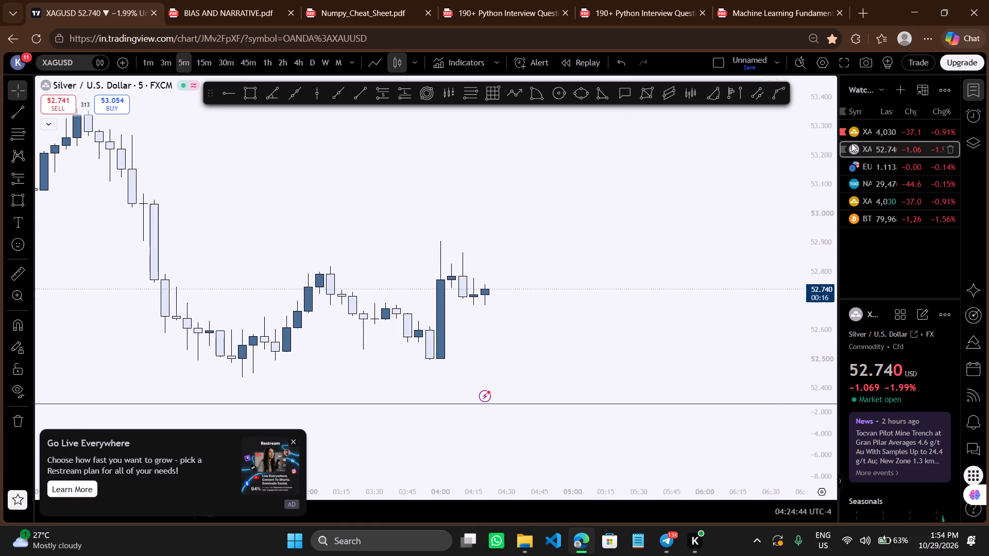
drag(568, 242, 605, 205)
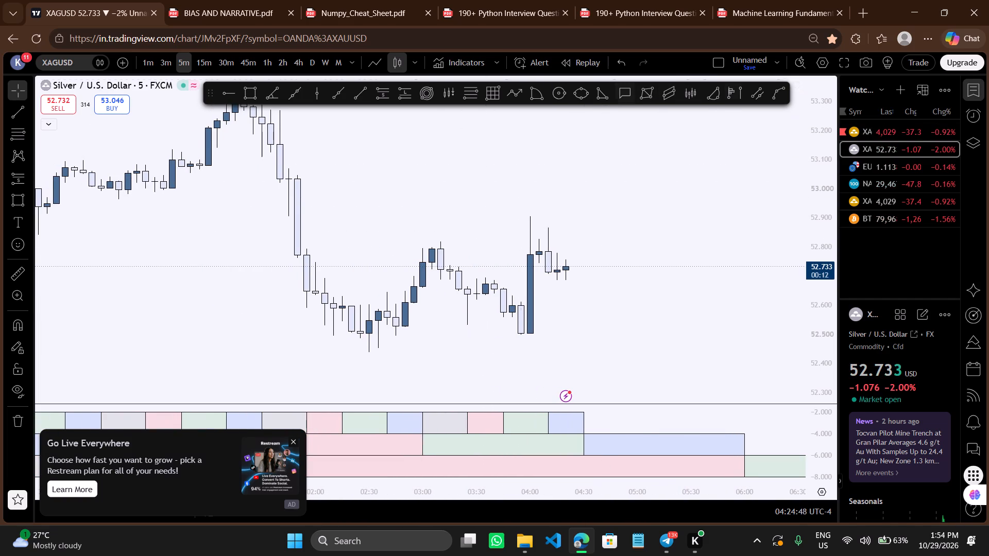
click(362, 93)
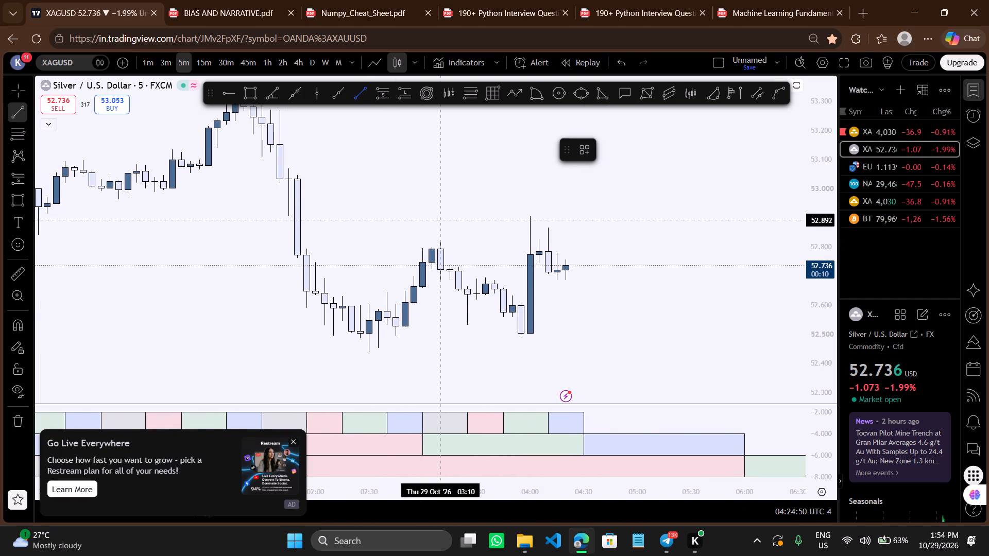
ctrl+click(442, 221)
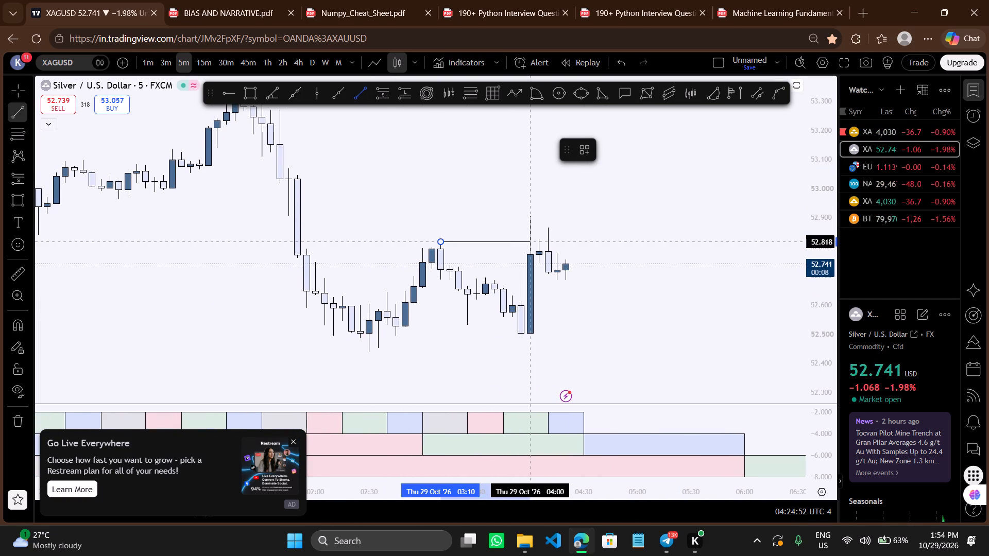
ctrl+click(531, 217)
click(587, 223)
scroll(587, 223, down, 1)
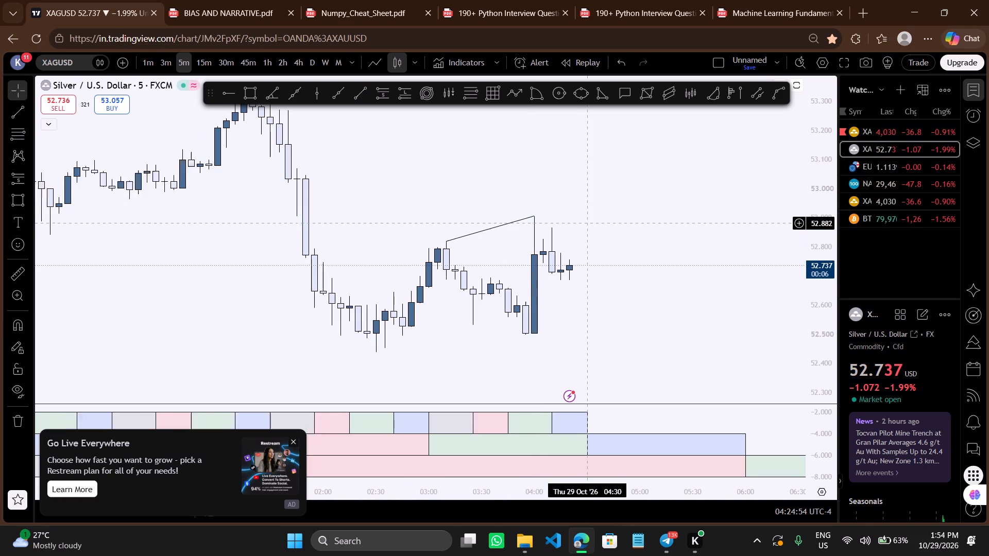
scroll(587, 223, down, 2)
drag(689, 292, 655, 275)
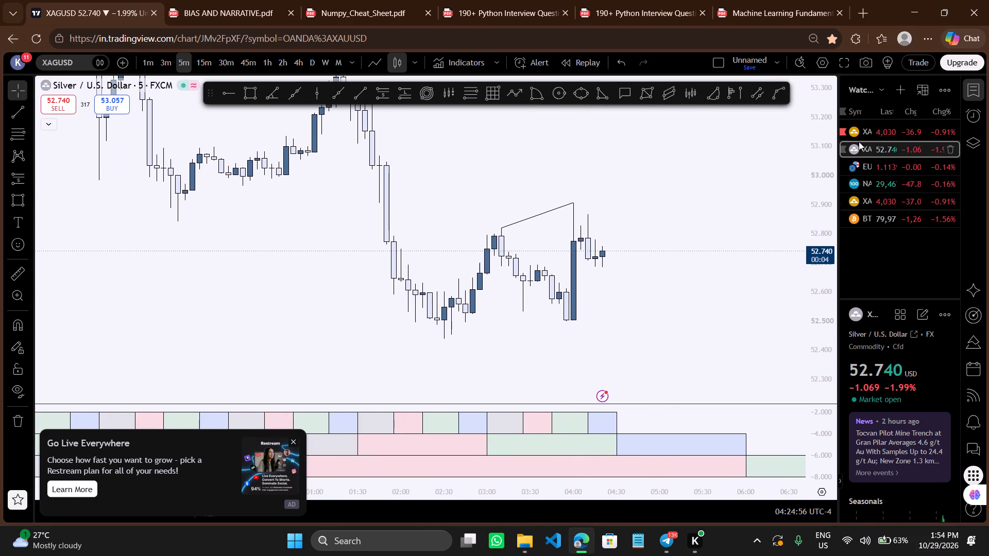
On the gold (XAUUSD) 5-minute chart, draw a trend line from the 03:10 high near 4,037.840 to the 04:10 high near 4,035.245.
click(862, 128)
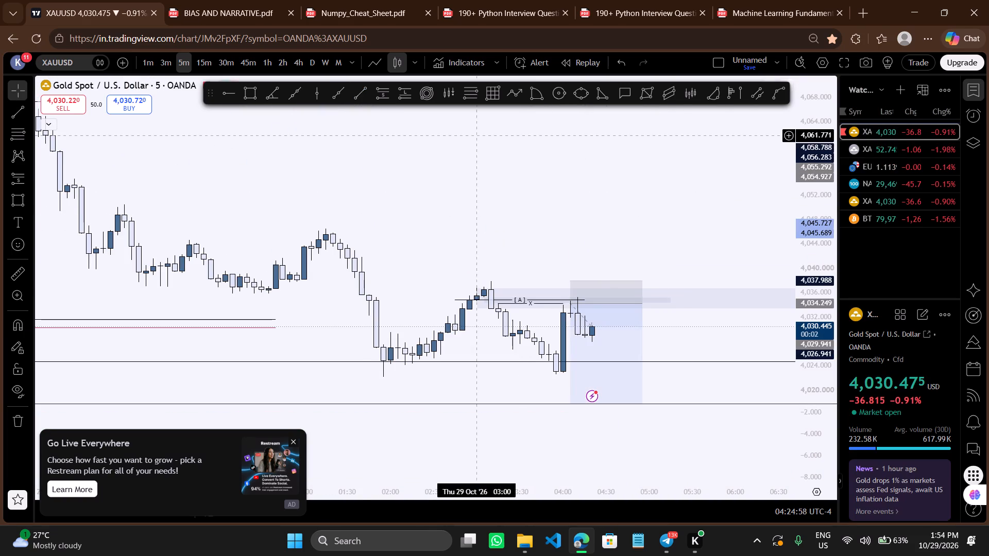
click(362, 103)
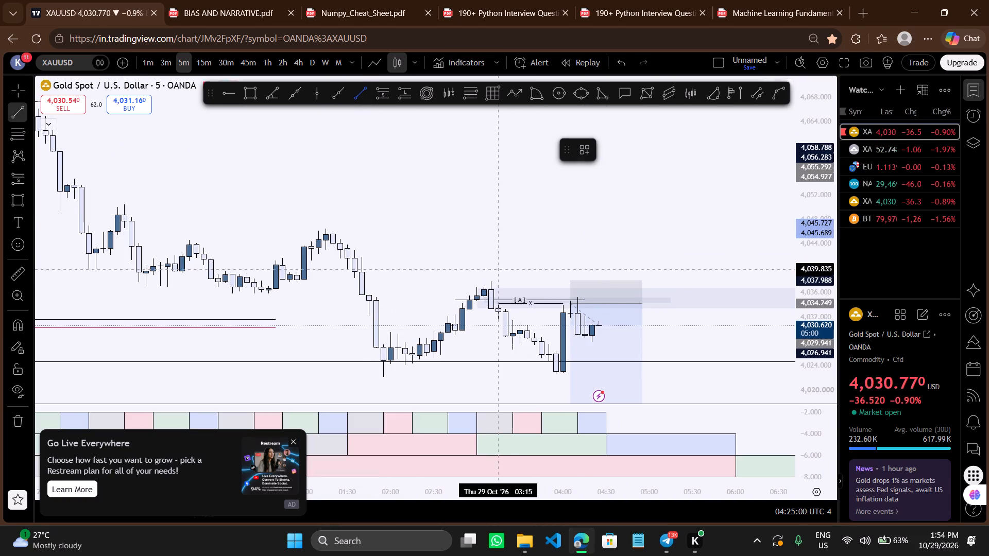
ctrl+drag(491, 268, 580, 299)
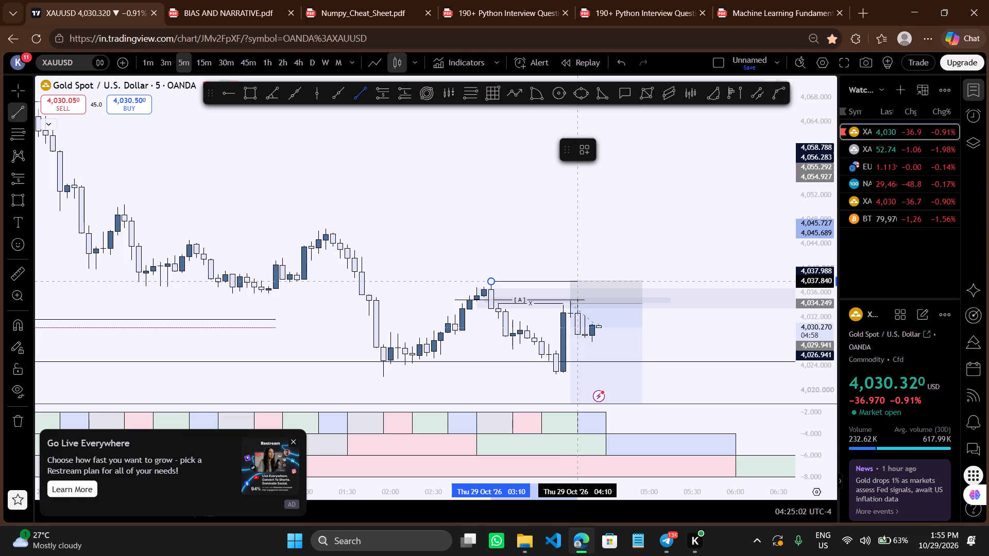
ctrl+drag(580, 299, 578, 300)
ctrl+click(578, 300)
Examine the descending trend line across the gold highs against the [A] level, the shaded zone and the short position.
drag(669, 253, 632, 150)
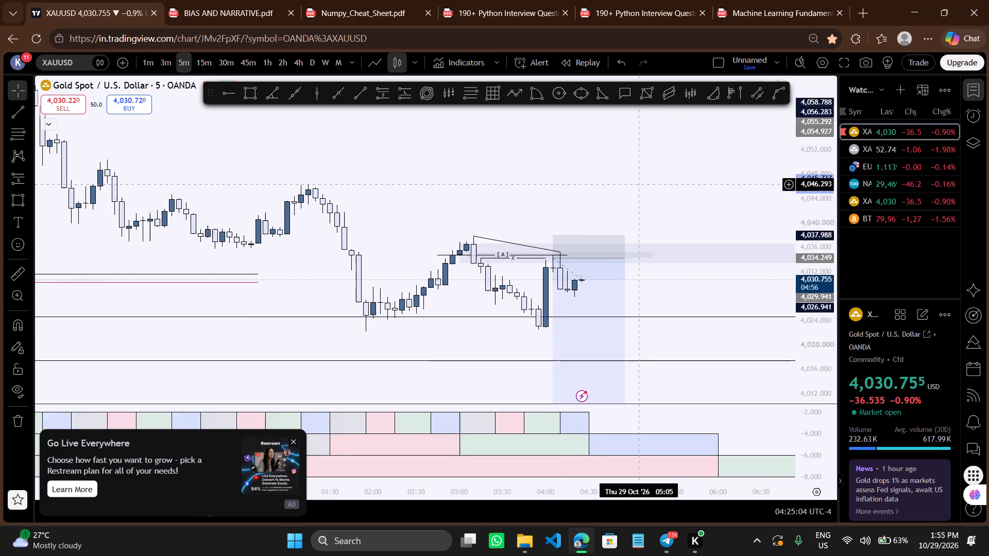
drag(804, 353, 747, 210)
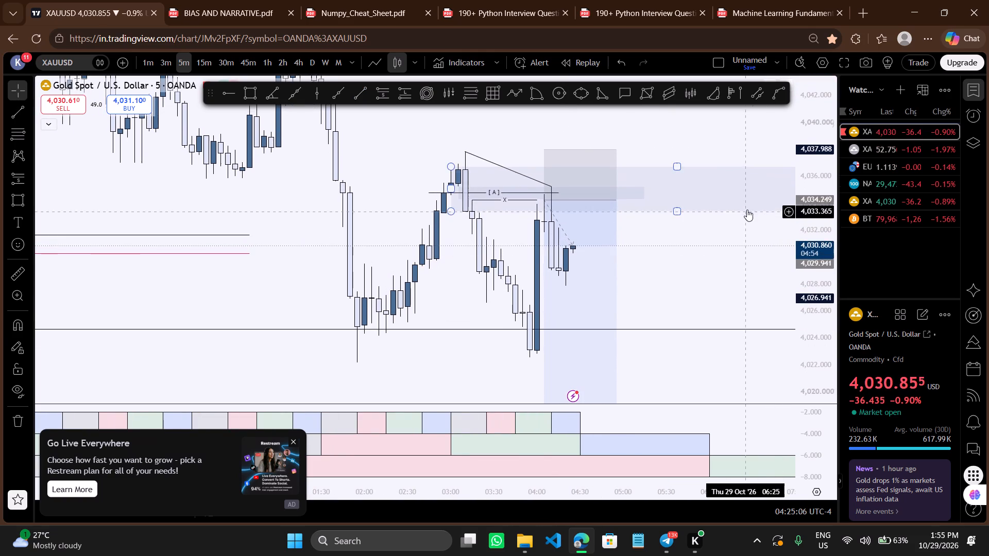
drag(695, 246, 708, 240)
scroll(708, 240, up, 1)
drag(674, 290, 689, 270)
drag(670, 281, 653, 284)
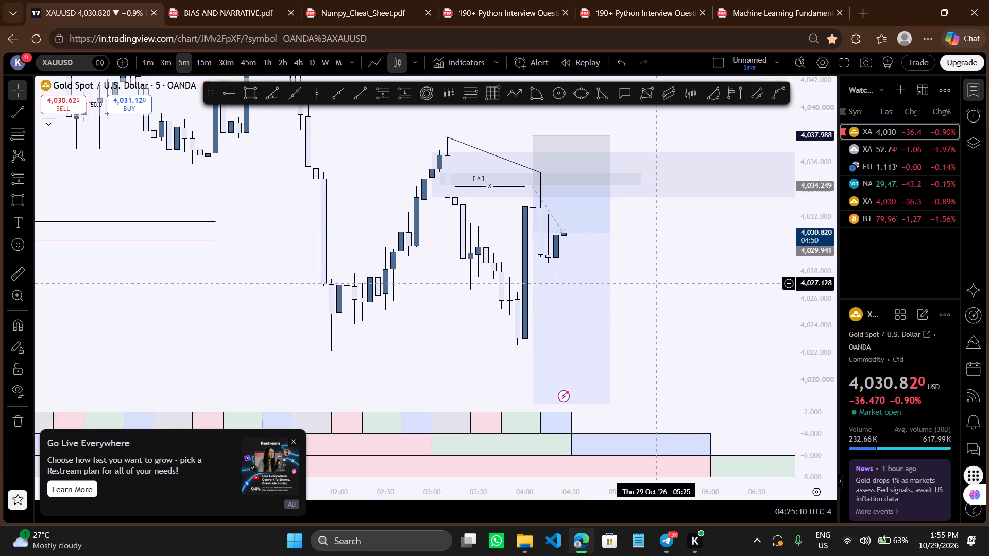
drag(653, 284, 670, 271)
scroll(670, 271, up, 1)
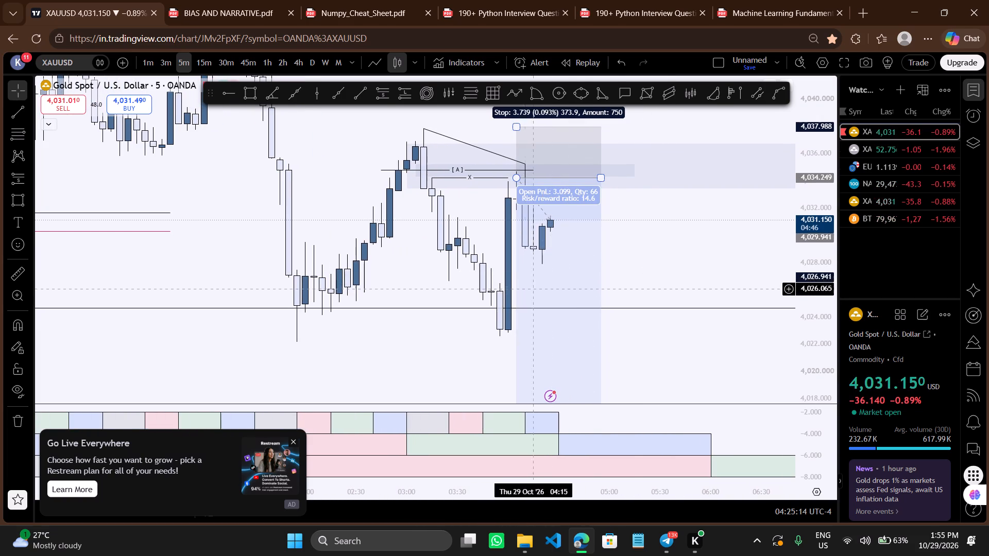
drag(651, 292, 650, 258)
scroll(650, 258, down, 1)
drag(673, 238, 649, 234)
drag(803, 257, 803, 299)
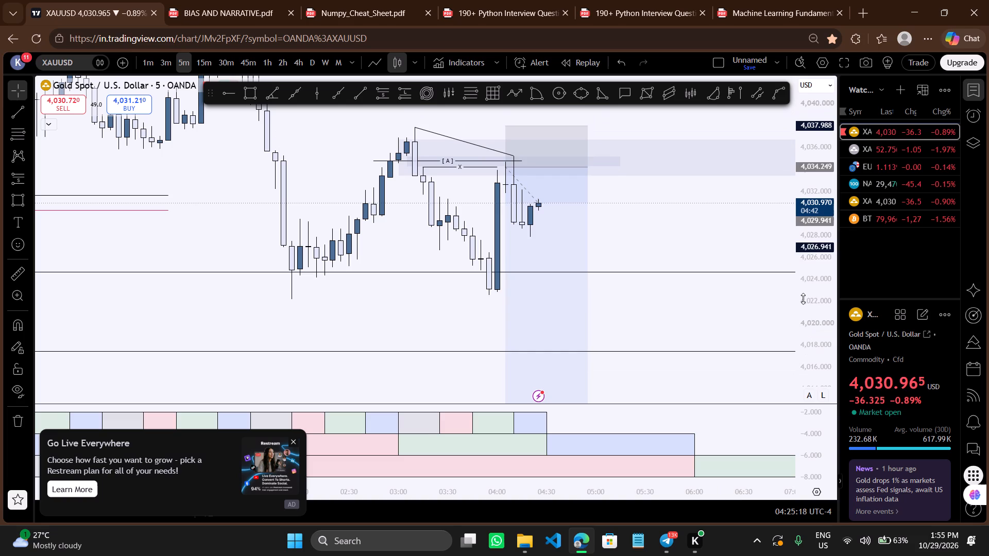
drag(663, 222, 654, 256)
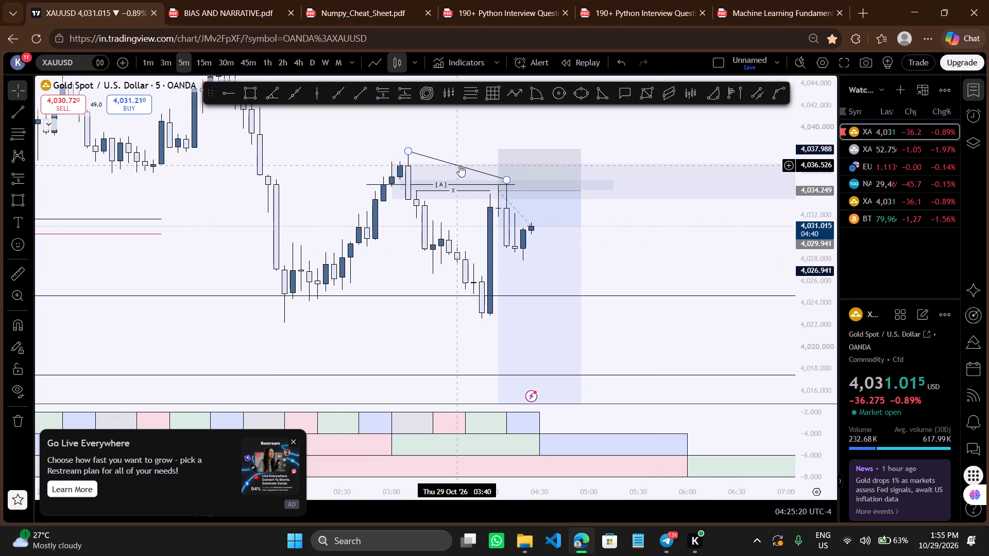
Label the descending trend line between the two gold highs with the text SMT.
click(459, 165)
click(457, 165)
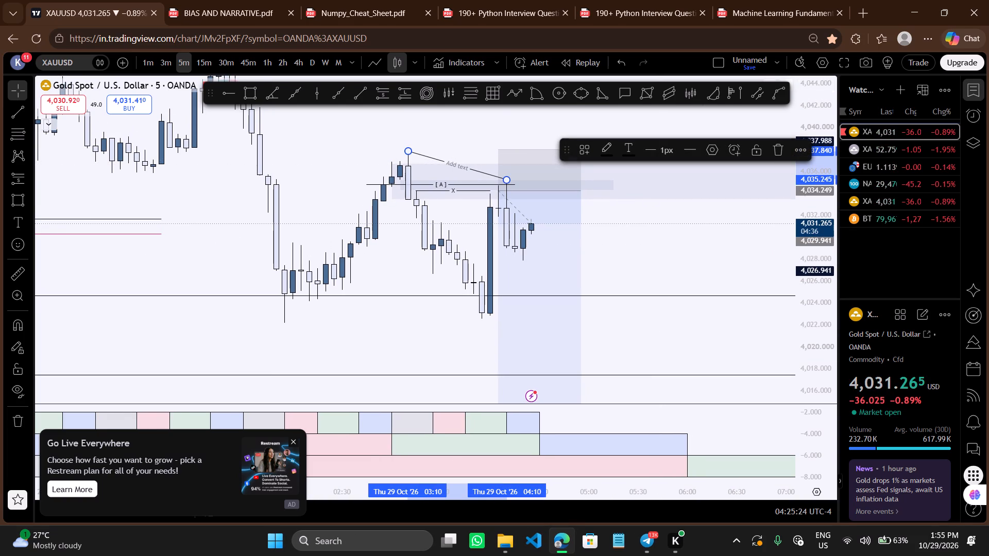
text(SMT)
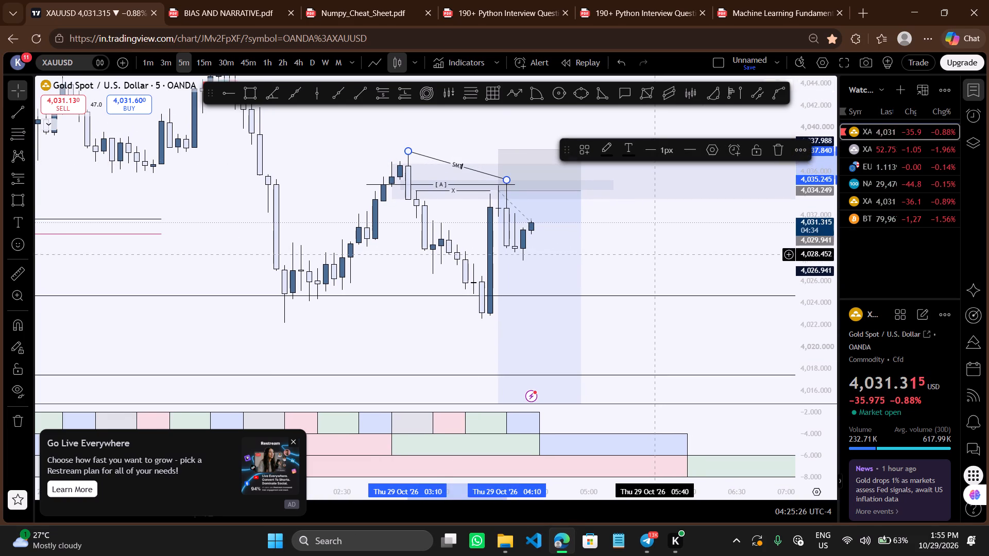
click(654, 255)
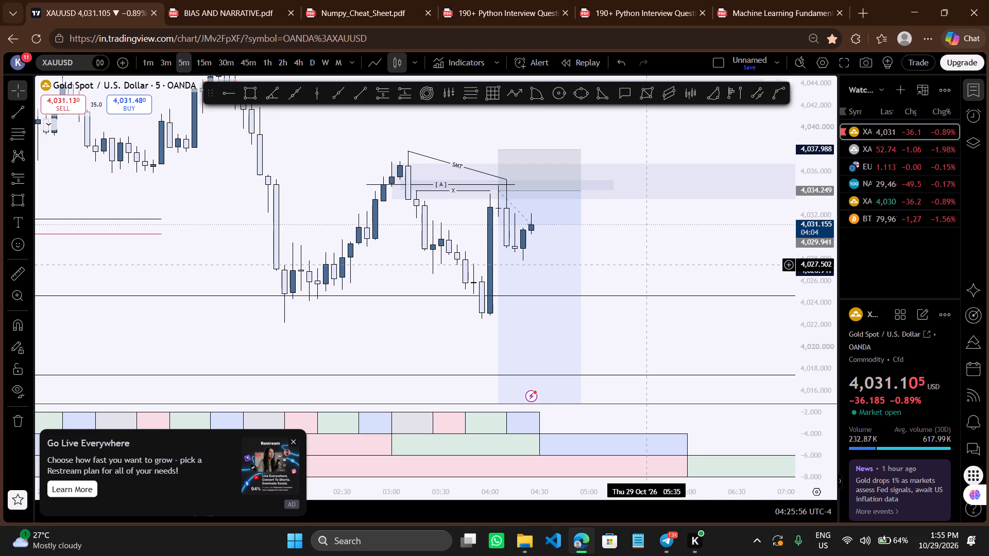
Extend the short position's end time on the gold 5-minute chart to about 05:30.
drag(638, 265, 617, 238)
drag(623, 248, 620, 248)
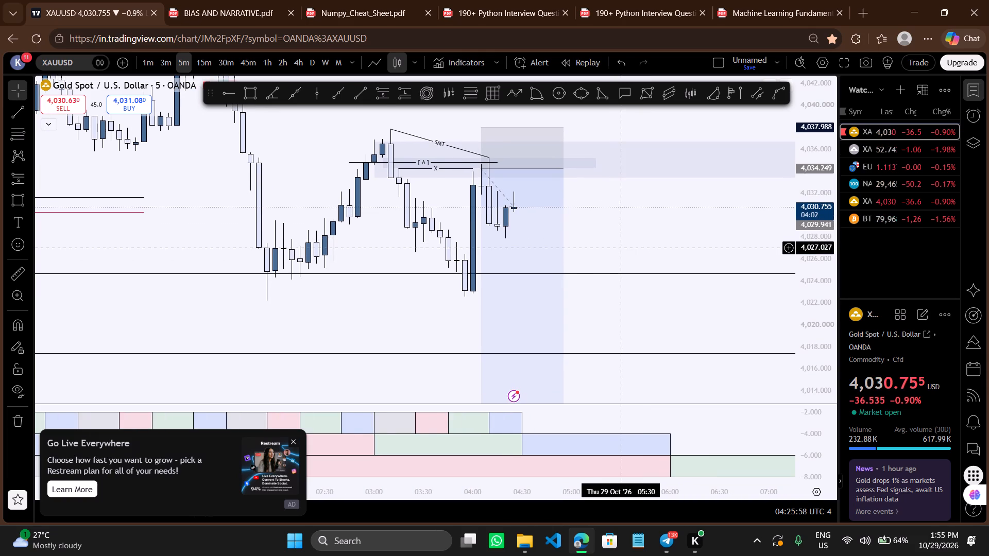
drag(620, 248, 610, 244)
scroll(610, 244, down, 1)
drag(610, 244, 603, 224)
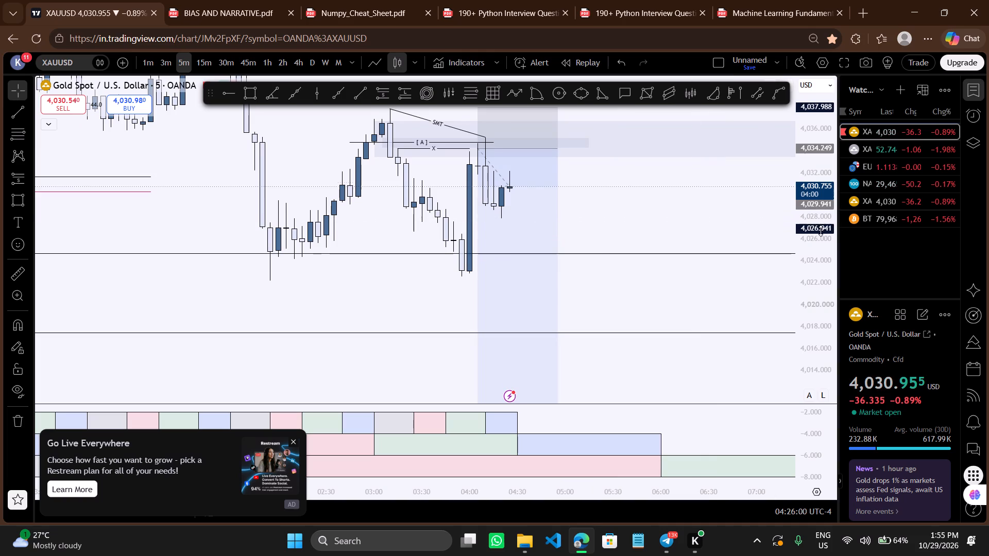
drag(821, 231, 809, 259)
drag(666, 223, 660, 246)
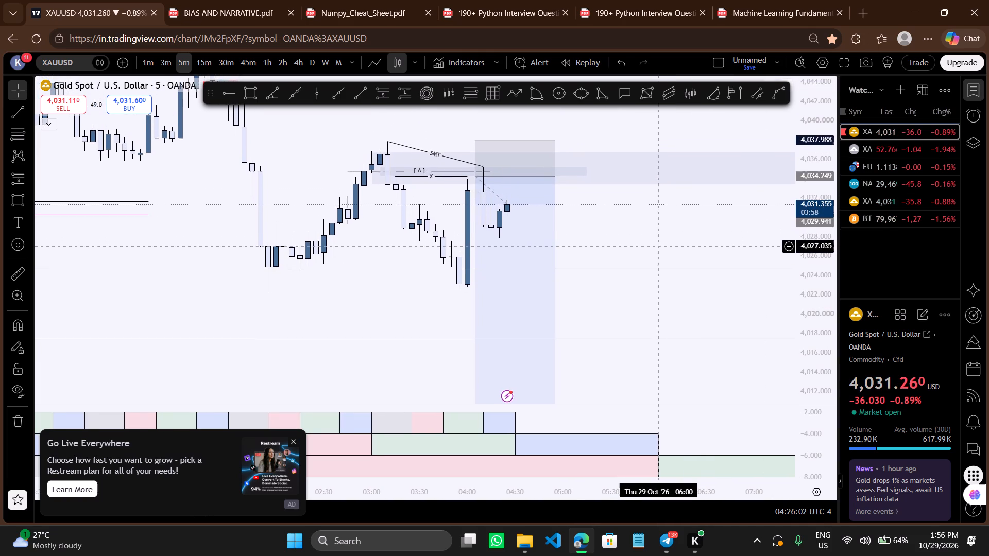
click(534, 230)
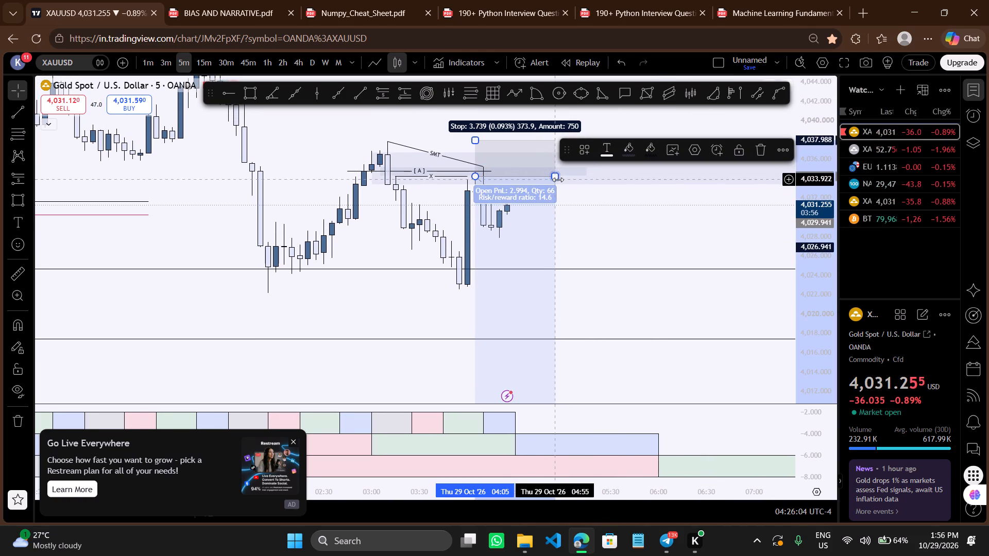
drag(557, 178, 608, 175)
drag(649, 235, 626, 223)
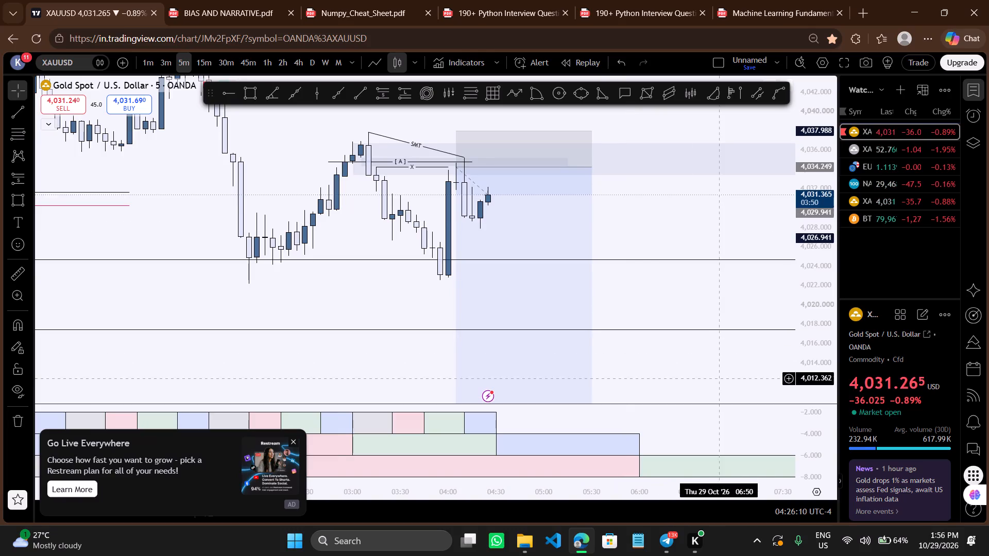
Check the pending update on the Windows Update page of Windows Settings and close Settings.
click(786, 548)
click(773, 541)
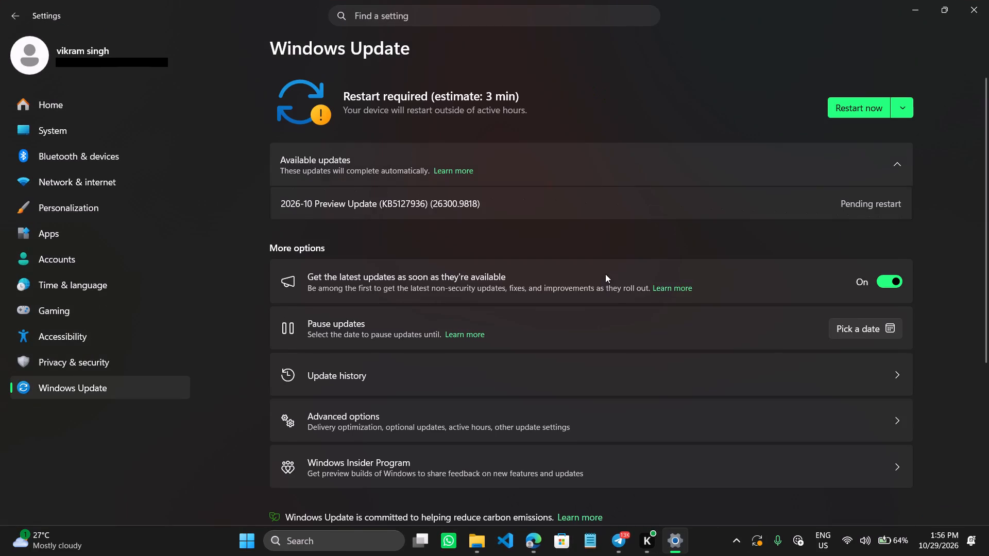
scroll(605, 274, up, 1)
click(710, 174)
click(710, 174)
click(979, 0)
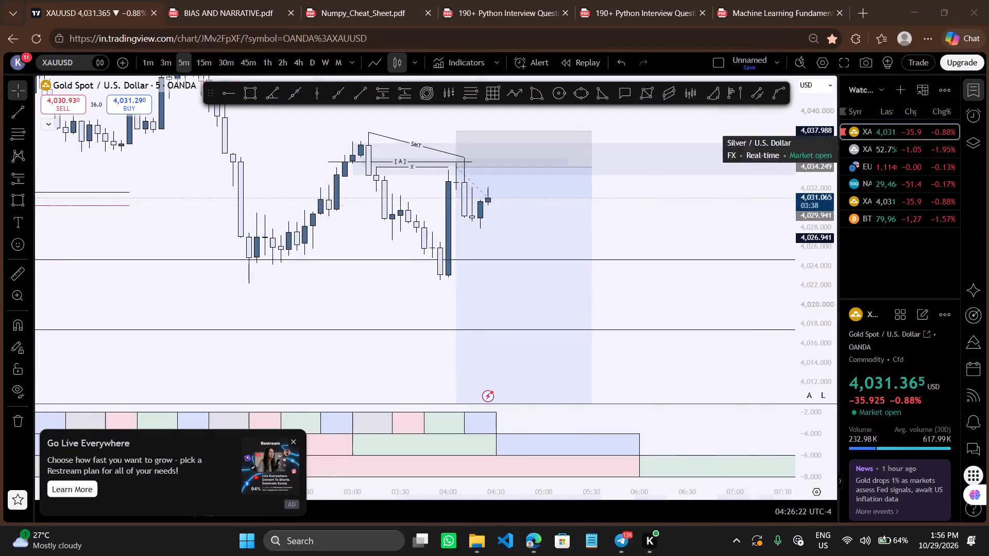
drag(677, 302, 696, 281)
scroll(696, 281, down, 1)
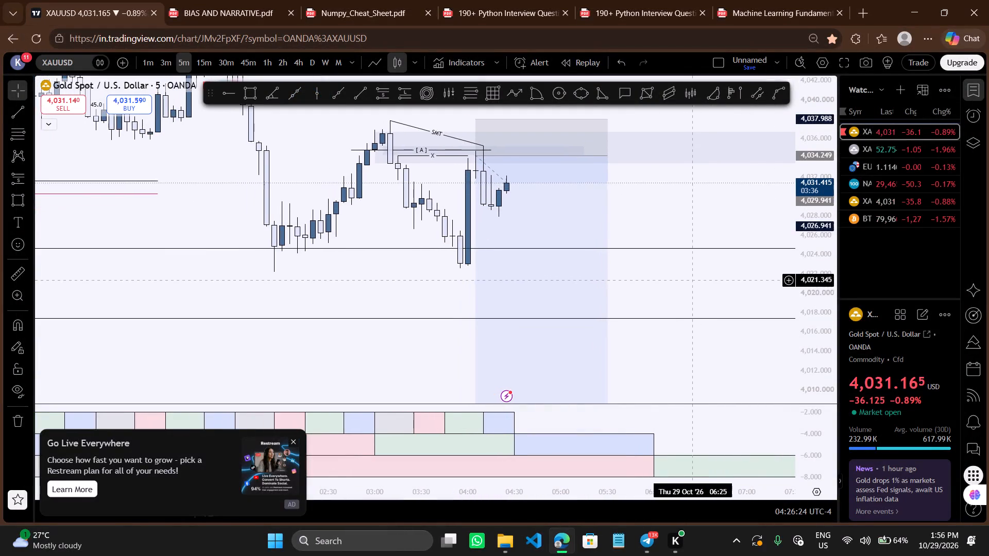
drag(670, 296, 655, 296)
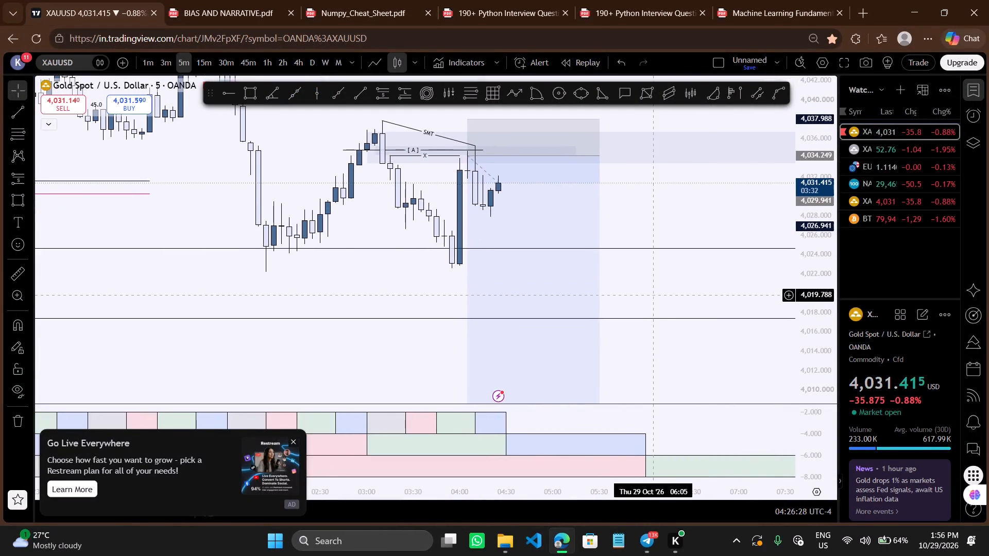
Monitor the current candles on the gold 5-minute chart against the short position, the [A] level and the shaded zone.
drag(644, 292, 655, 299)
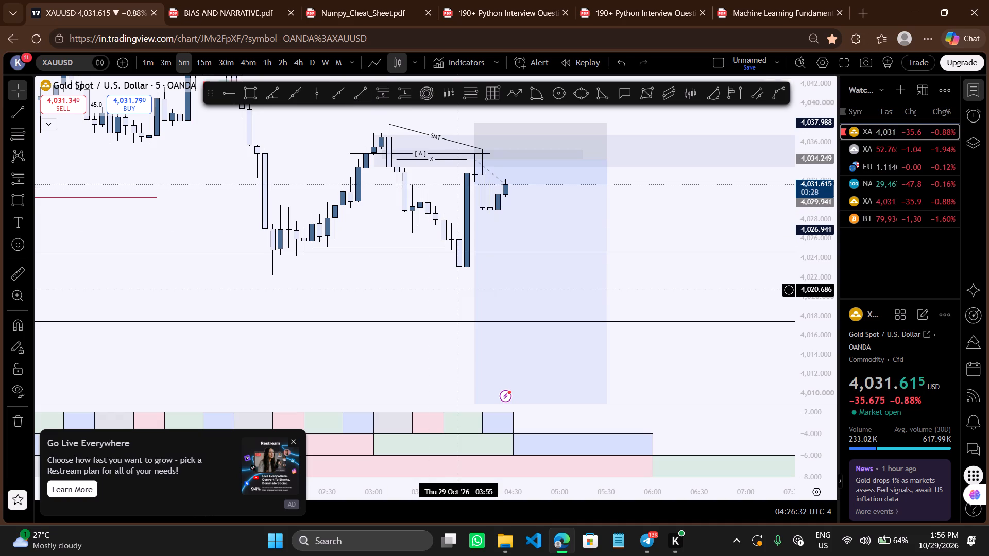
drag(638, 218, 621, 235)
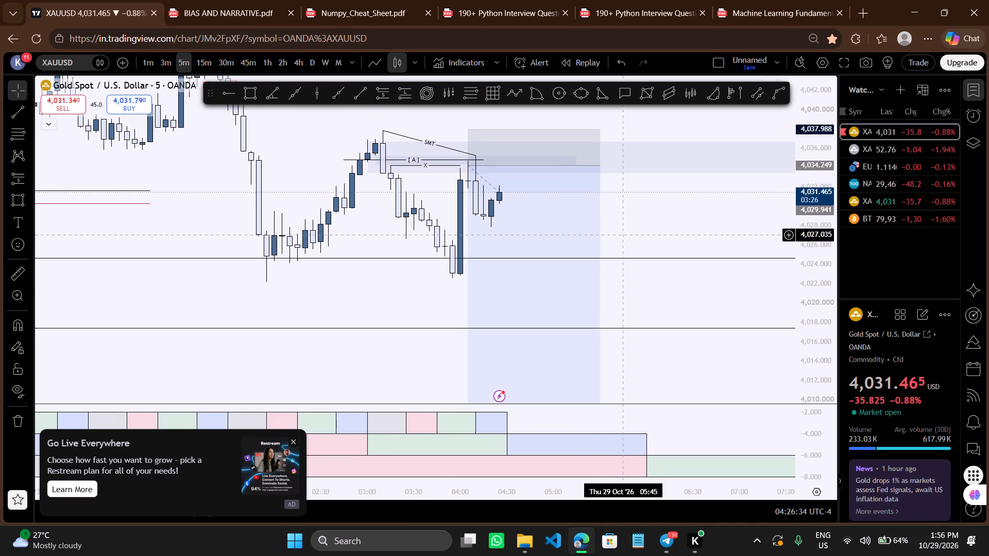
drag(640, 232, 634, 236)
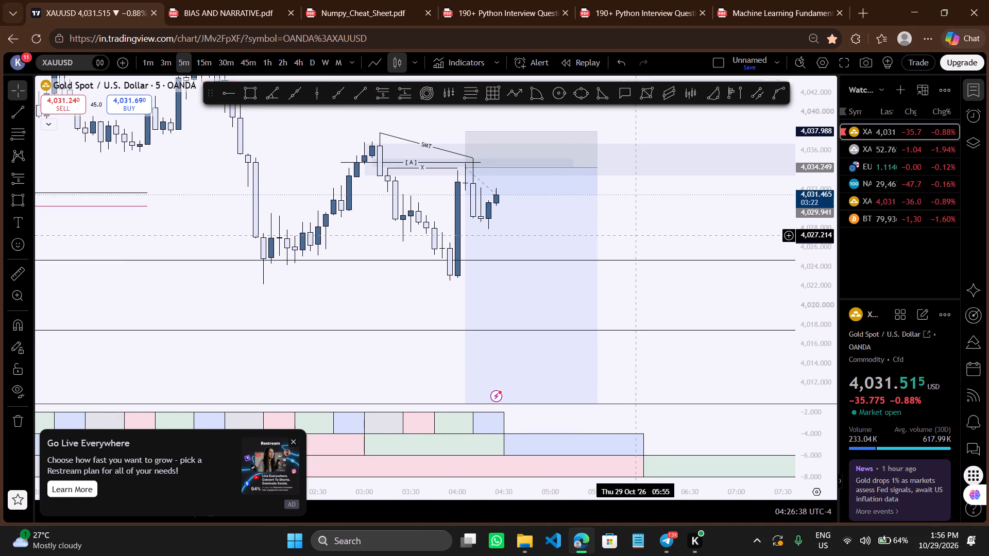
drag(626, 221, 630, 234)
drag(645, 234, 636, 236)
drag(636, 236, 631, 238)
drag(645, 243, 634, 244)
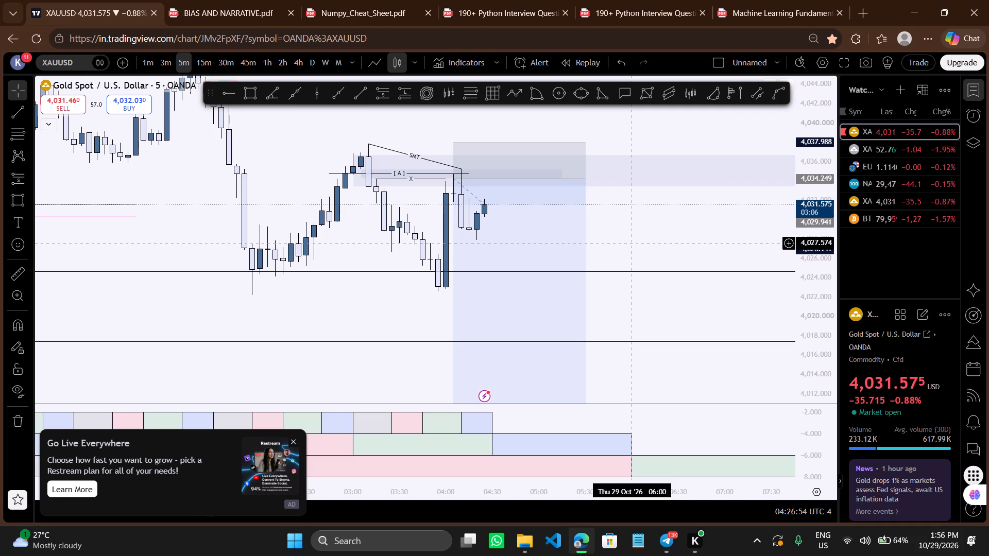
drag(641, 244, 652, 244)
drag(816, 291, 810, 247)
drag(679, 257, 681, 232)
scroll(681, 232, up, 1)
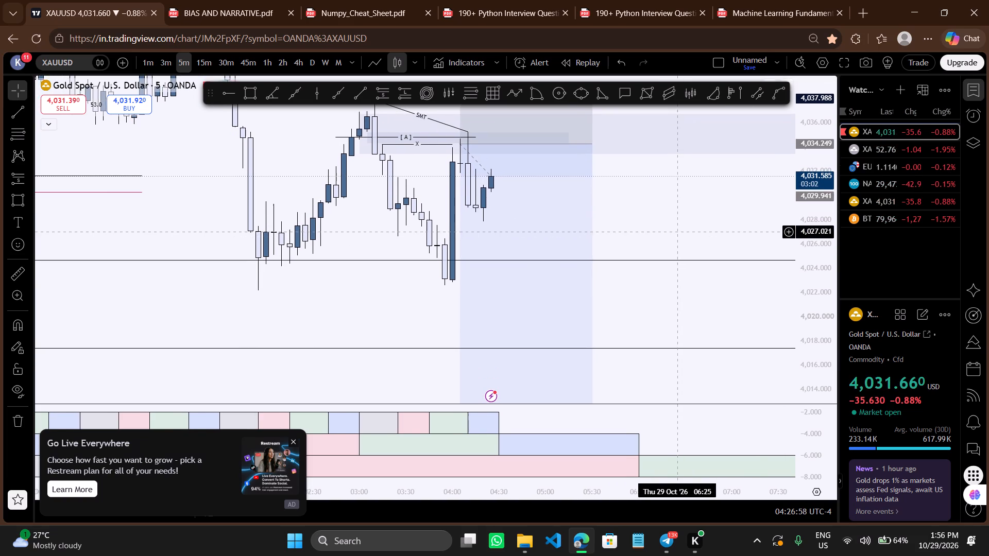
scroll(681, 232, up, 1)
drag(650, 216, 660, 248)
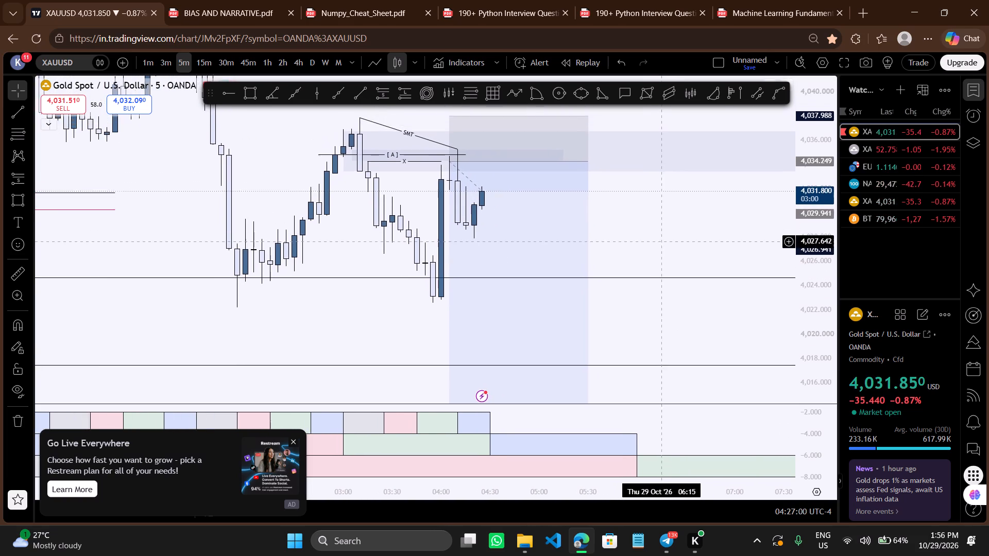
drag(660, 248, 662, 254)
drag(652, 248, 655, 258)
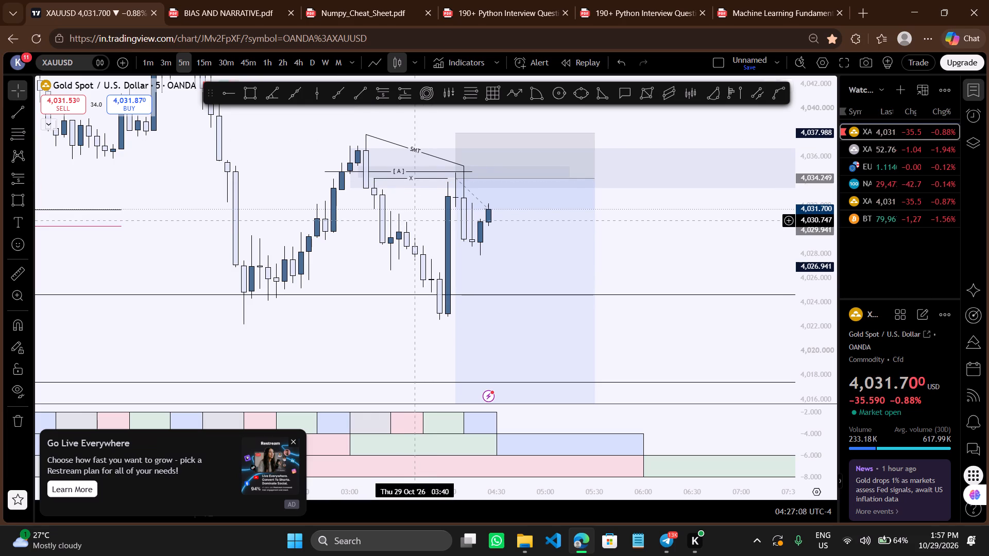
drag(718, 246, 703, 232)
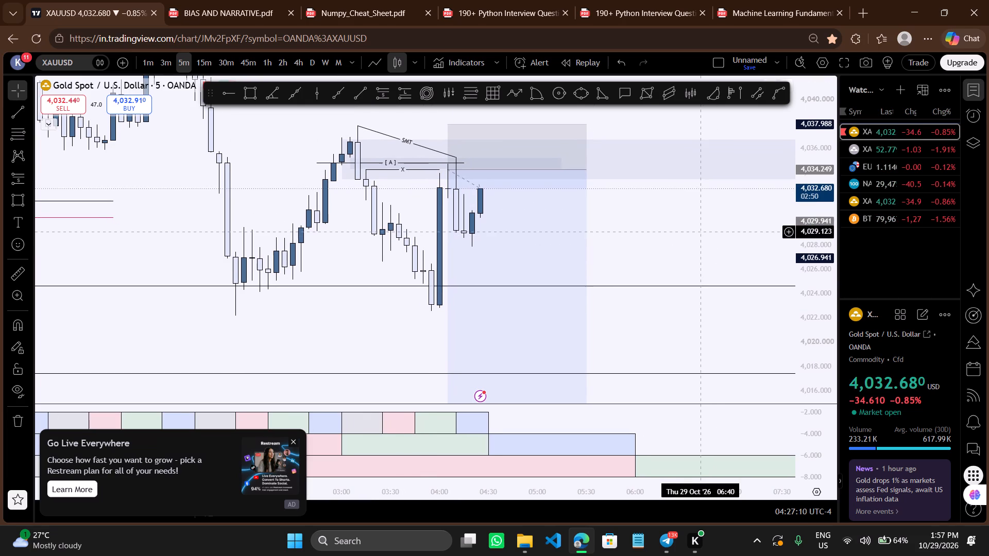
drag(696, 249, 707, 232)
scroll(707, 232, down, 1)
drag(698, 241, 691, 240)
drag(691, 240, 674, 249)
click(674, 249)
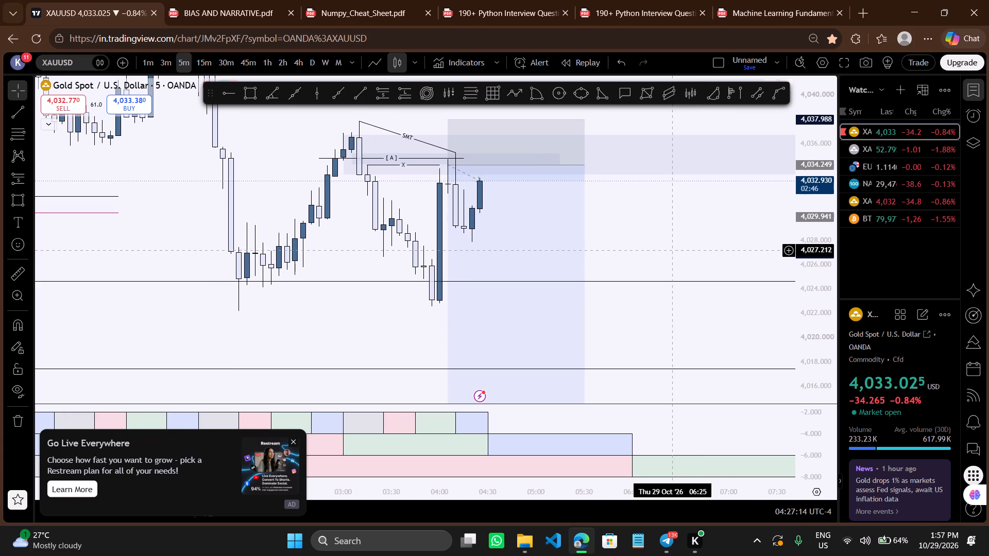
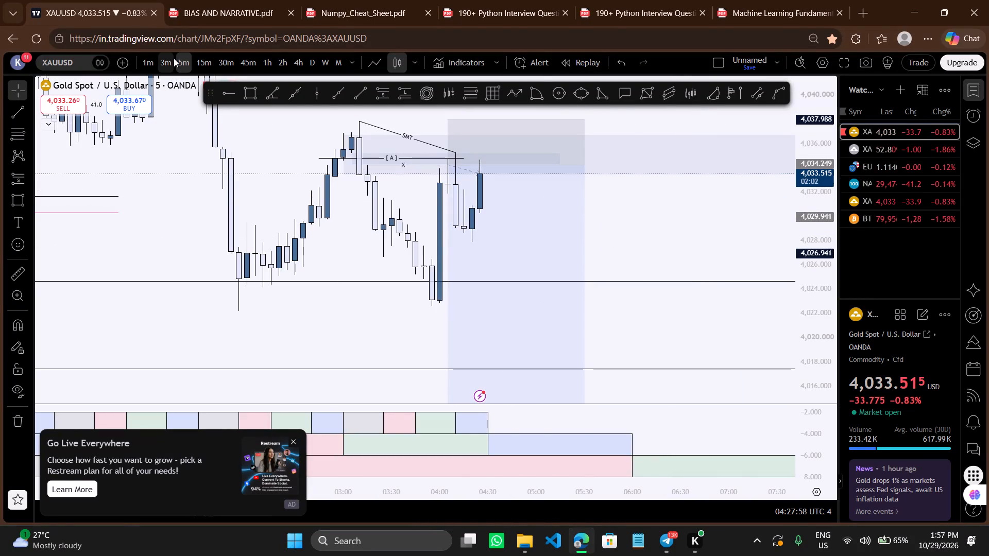
On the gold 1-minute chart, adjust the X level line to start at 03:19 and end at 04:05.
click(145, 57)
scroll(432, 217, down, 2)
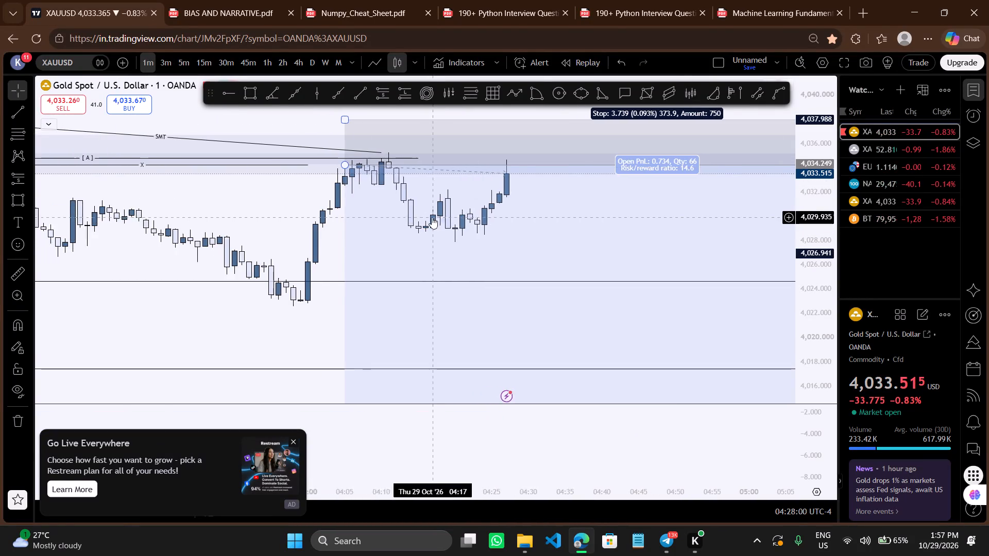
scroll(432, 217, down, 2)
drag(549, 220, 501, 237)
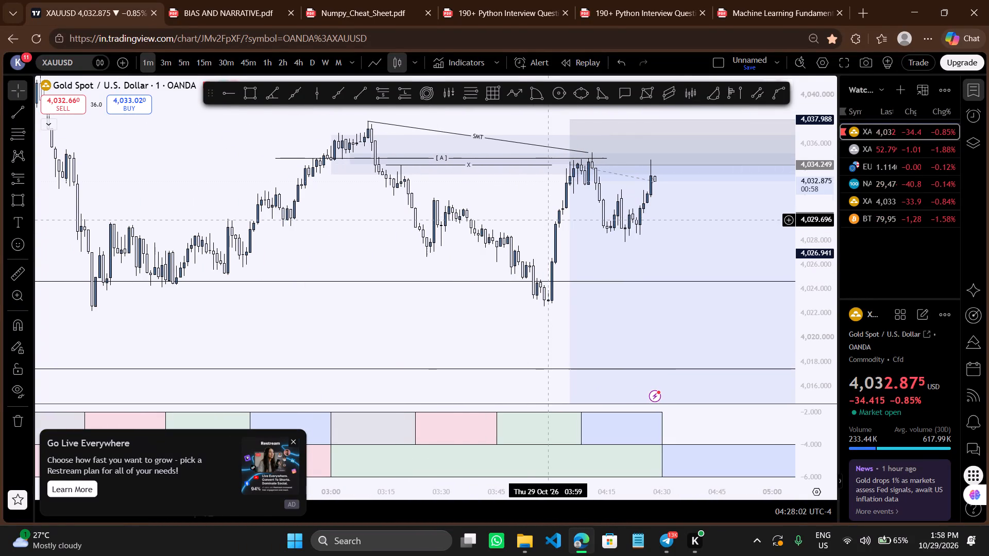
drag(501, 237, 478, 246)
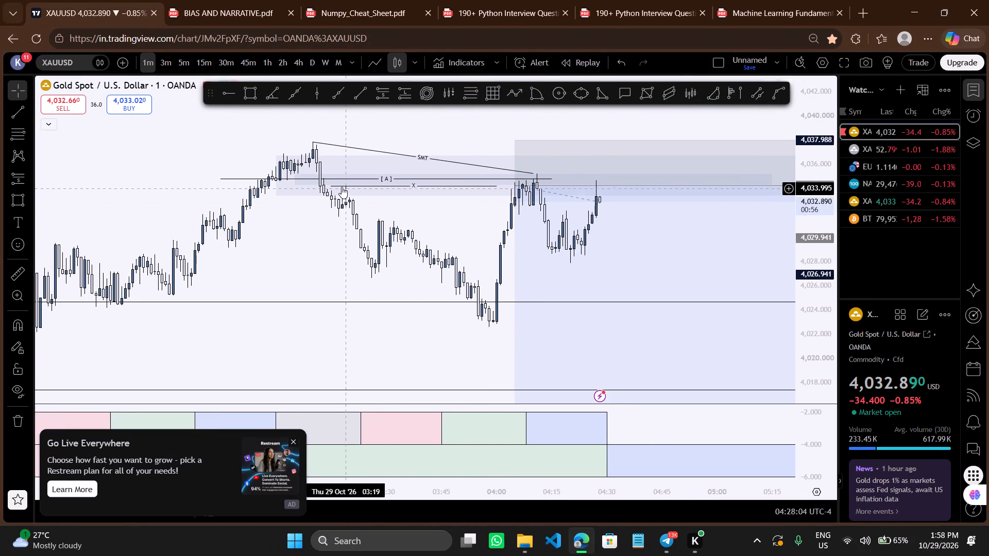
drag(332, 186, 347, 187)
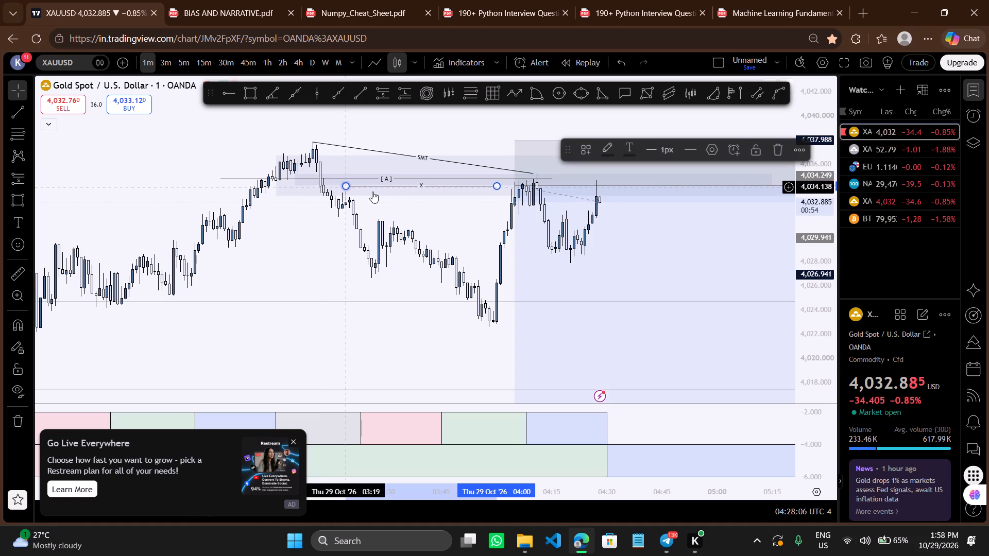
drag(498, 185, 501, 185)
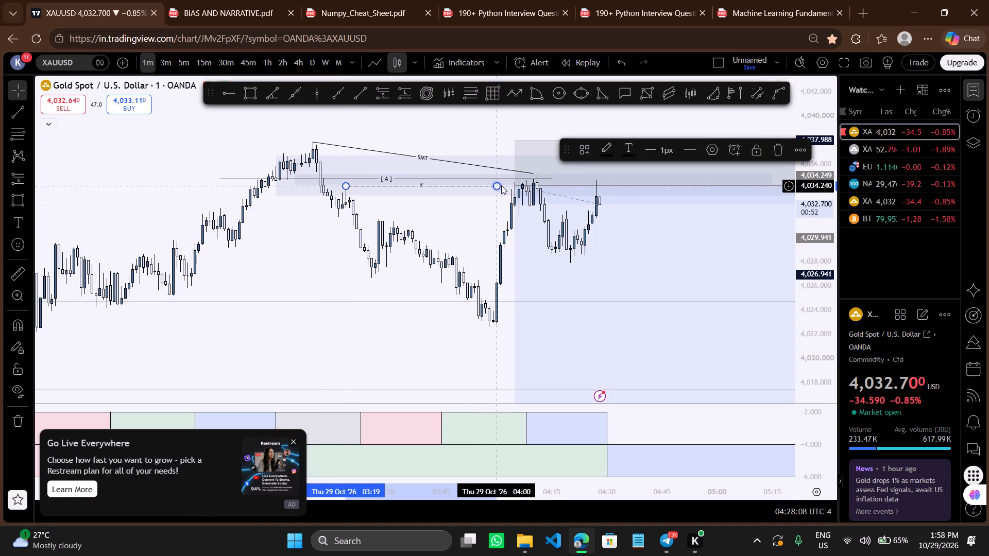
drag(501, 185, 515, 186)
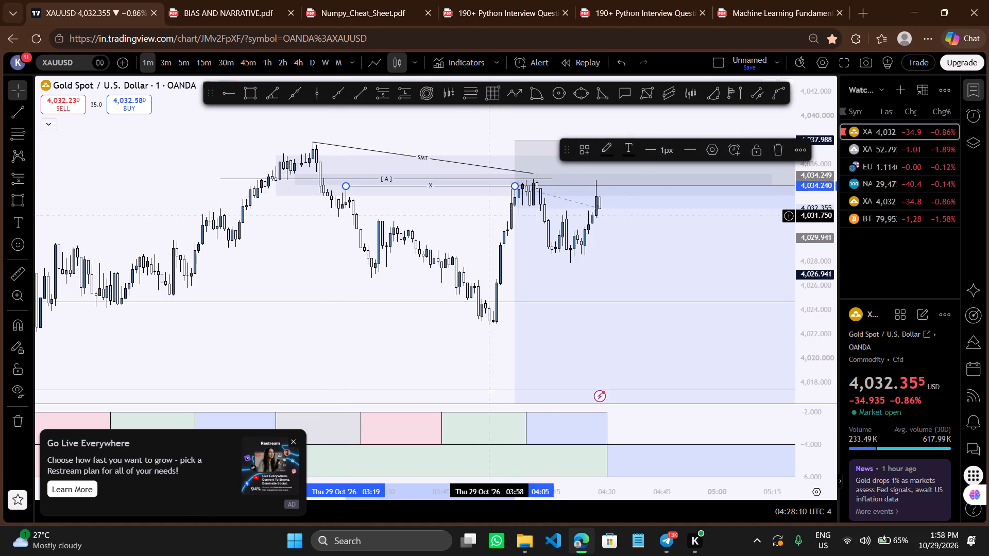
click(489, 217)
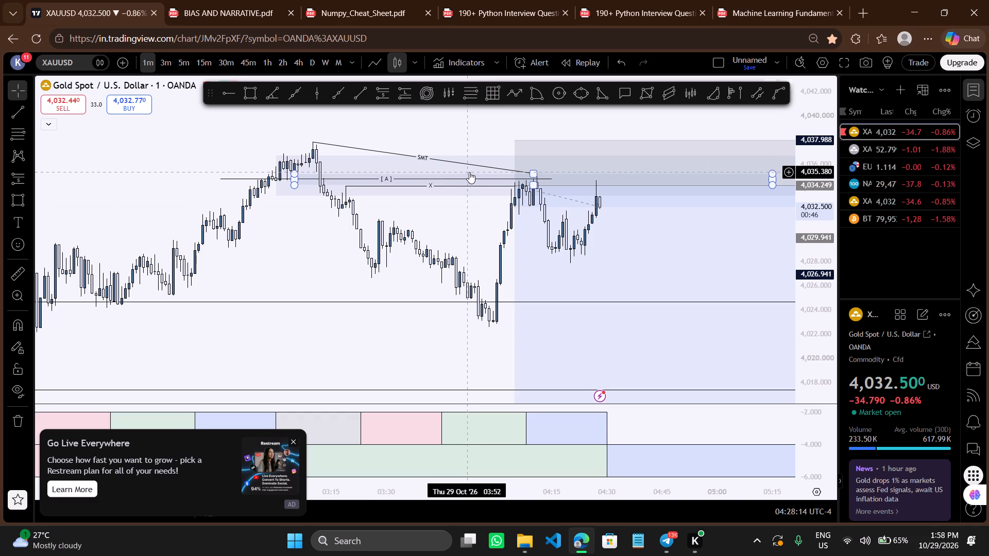
Draw a horizontal trend line at about 4,036.5 from the first SMT high rightward to about 04:39.
click(347, 95)
click(359, 100)
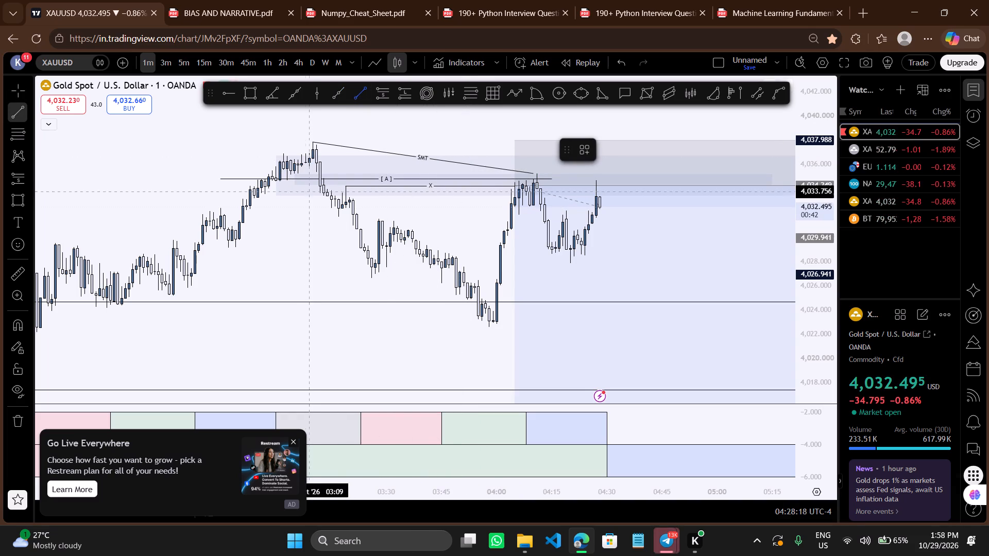
ctrl+drag(313, 159, 459, 172)
shift+drag(639, 172, 587, 100)
Examine the gold 1-minute price action against the short position, the SMT line and the marked levels.
drag(415, 280, 335, 374)
scroll(335, 374, down, 1)
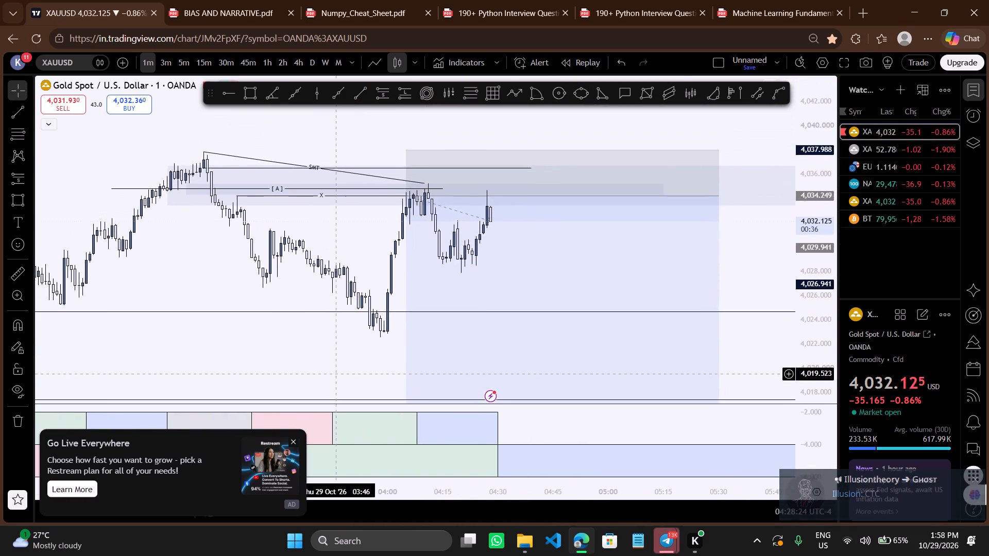
scroll(335, 374, down, 1)
drag(766, 273, 647, 257)
scroll(647, 257, down, 1)
drag(720, 254, 683, 217)
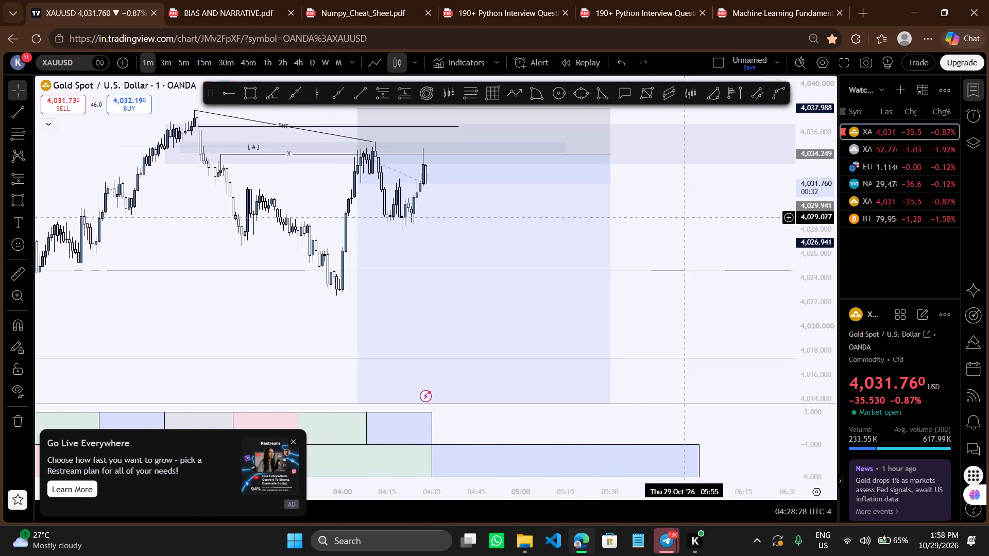
drag(685, 224, 710, 246)
scroll(710, 246, up, 1)
drag(693, 241, 752, 262)
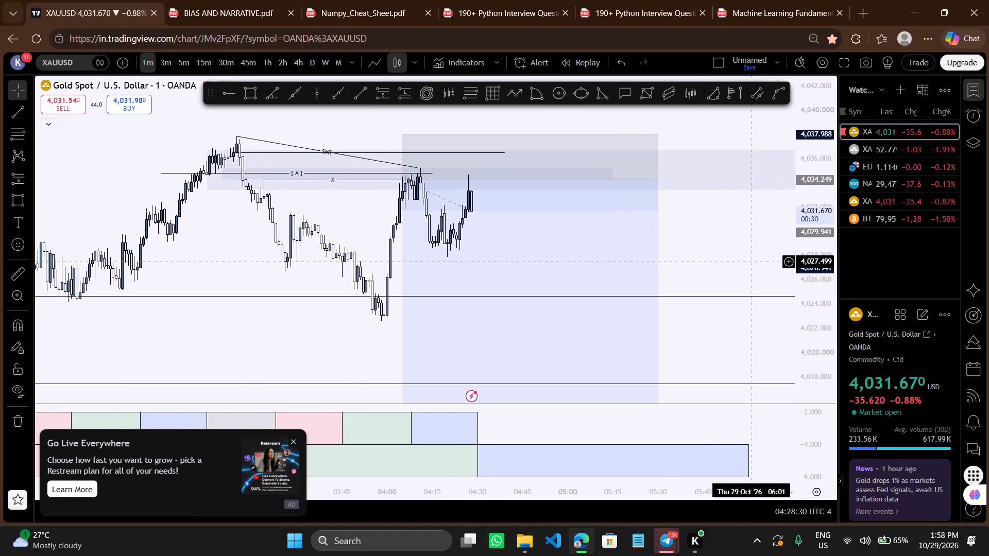
drag(732, 258, 738, 258)
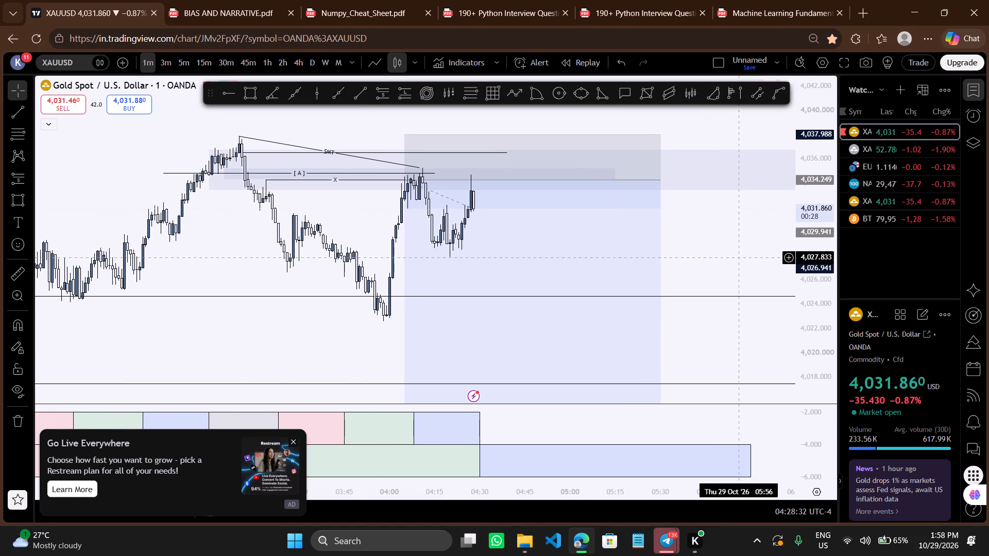
drag(728, 259, 727, 241)
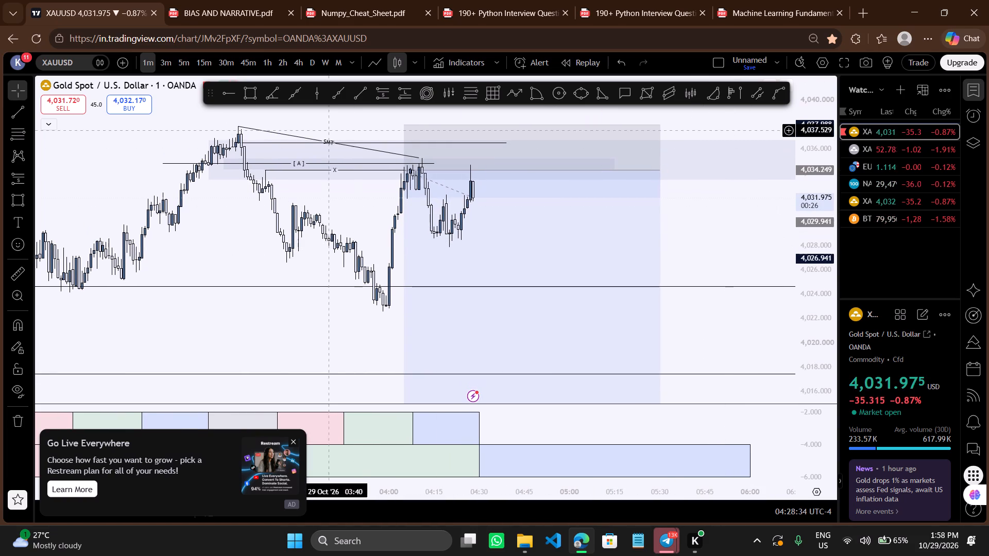
Examine the gold 15-minute chart around the short position, the [A] level and the shaded zone.
click(201, 68)
scroll(431, 263, up, 2)
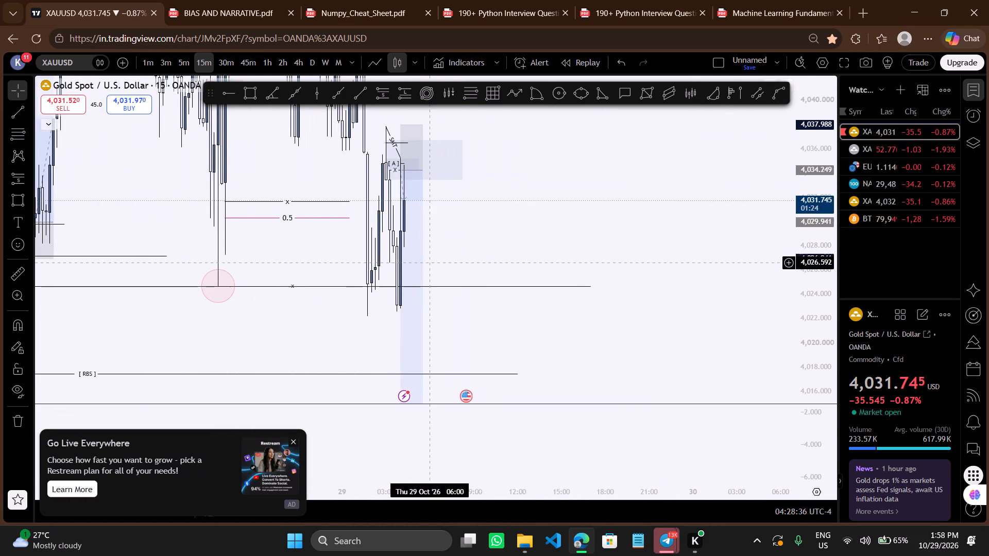
drag(470, 208, 641, 230)
scroll(641, 230, up, 3)
drag(506, 252, 642, 256)
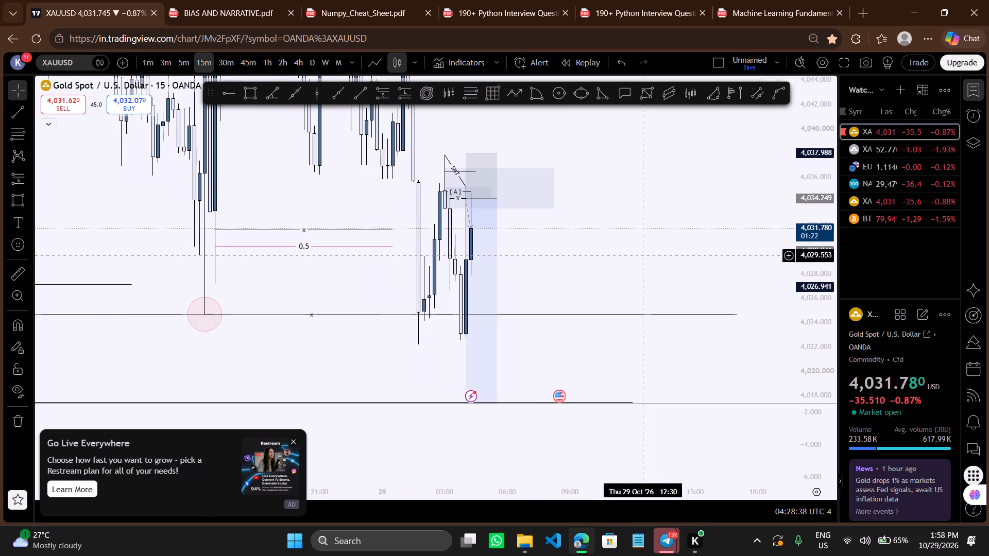
scroll(642, 256, up, 4)
drag(494, 258, 625, 253)
scroll(625, 253, up, 1)
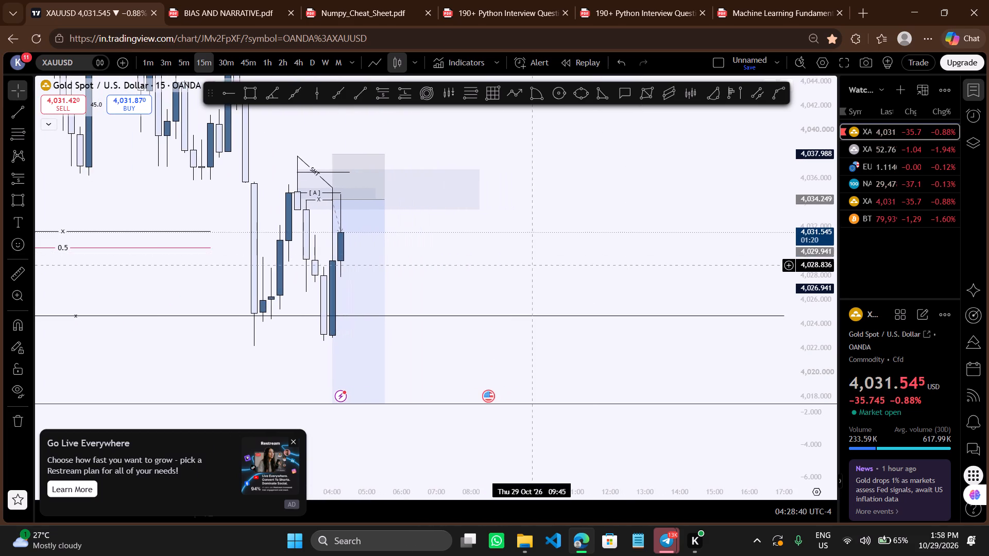
drag(514, 267, 613, 266)
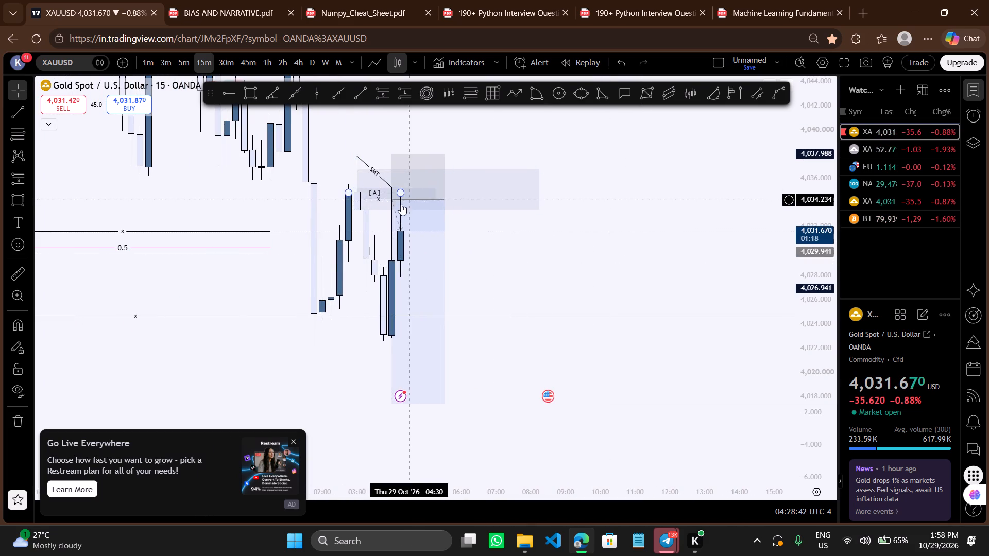
click(533, 252)
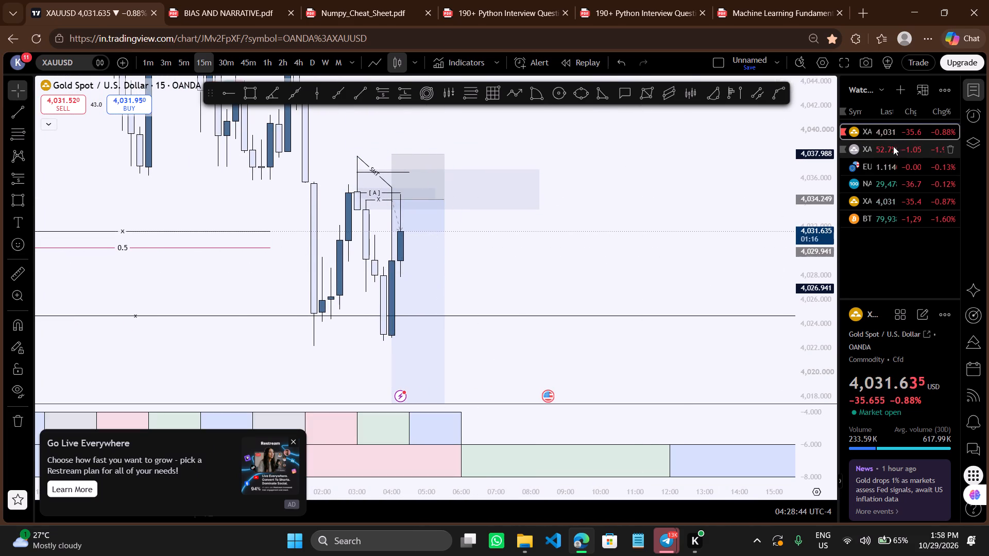
Compare the silver 15-minute chart with gold's, and review the gold 15-minute candles against the lower levels.
click(893, 146)
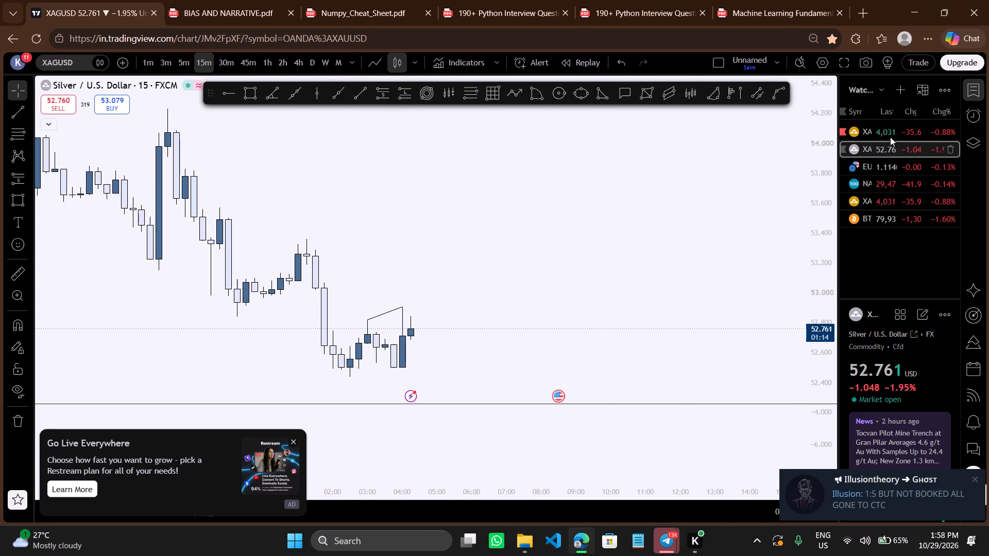
click(883, 129)
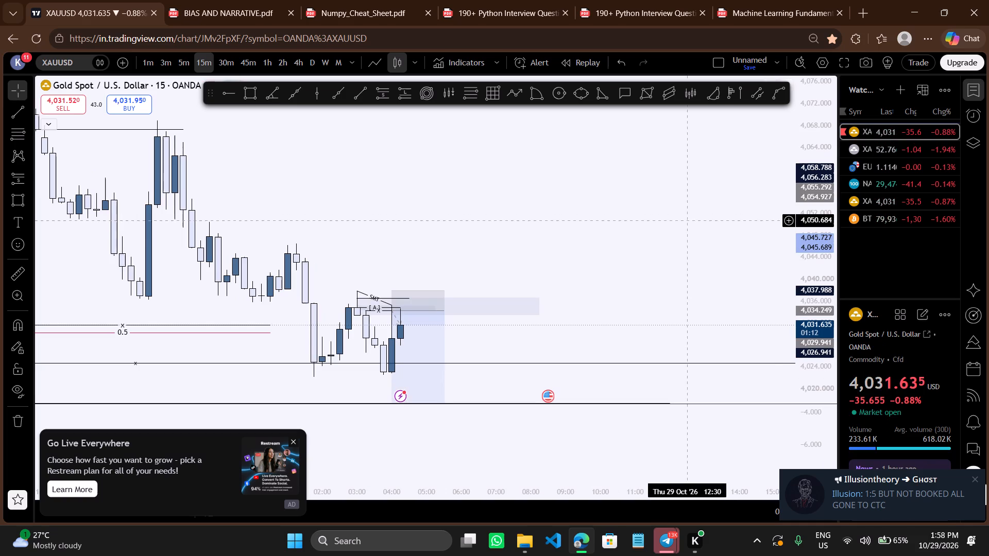
drag(628, 231, 651, 160)
drag(611, 161, 627, 151)
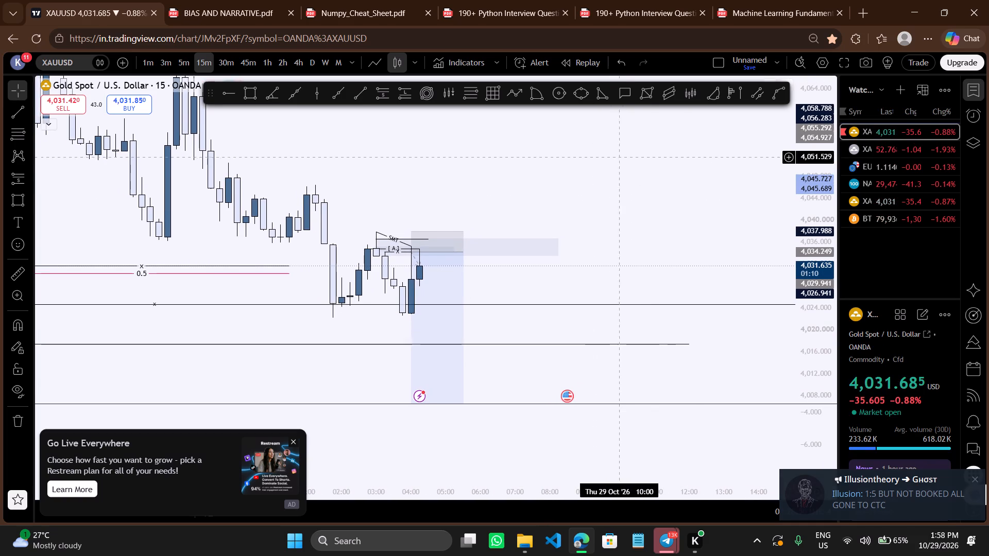
drag(627, 151, 627, 150)
drag(547, 192, 608, 175)
scroll(608, 175, up, 1)
drag(549, 206, 583, 187)
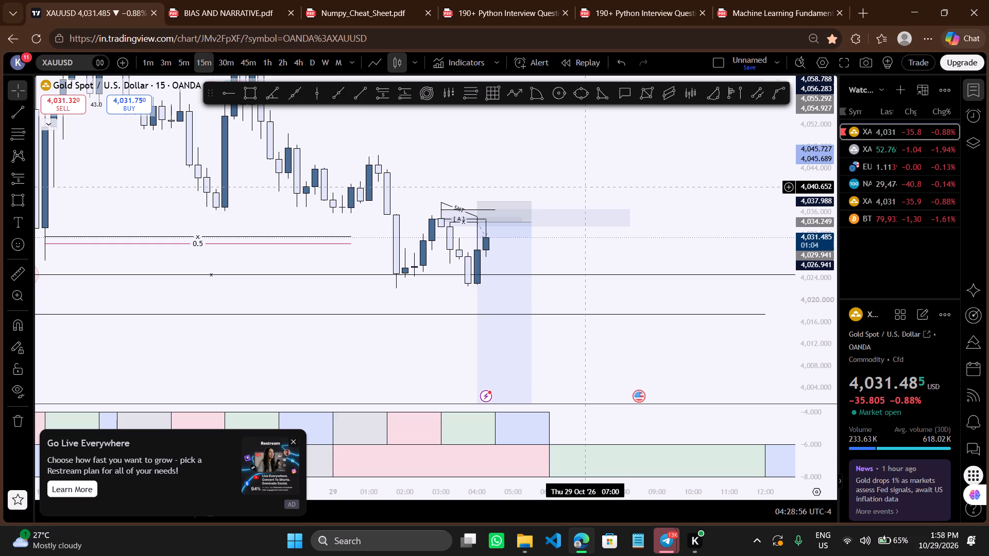
drag(525, 178, 588, 136)
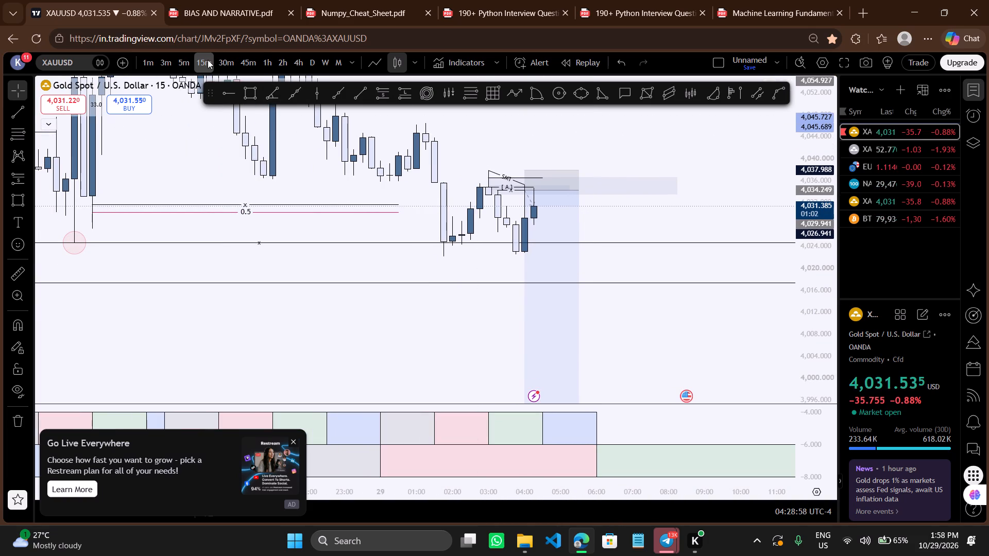
click(208, 60)
scroll(480, 279, down, 1)
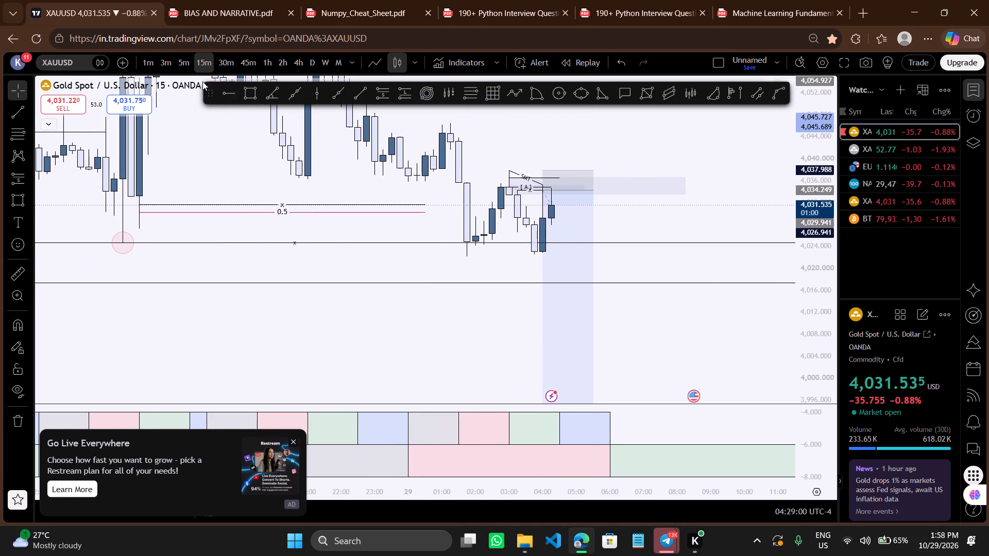
Examine the gold 5-minute candles at a larger scale against the short position and the lower horizontal levels.
click(184, 66)
scroll(583, 319, down, 2)
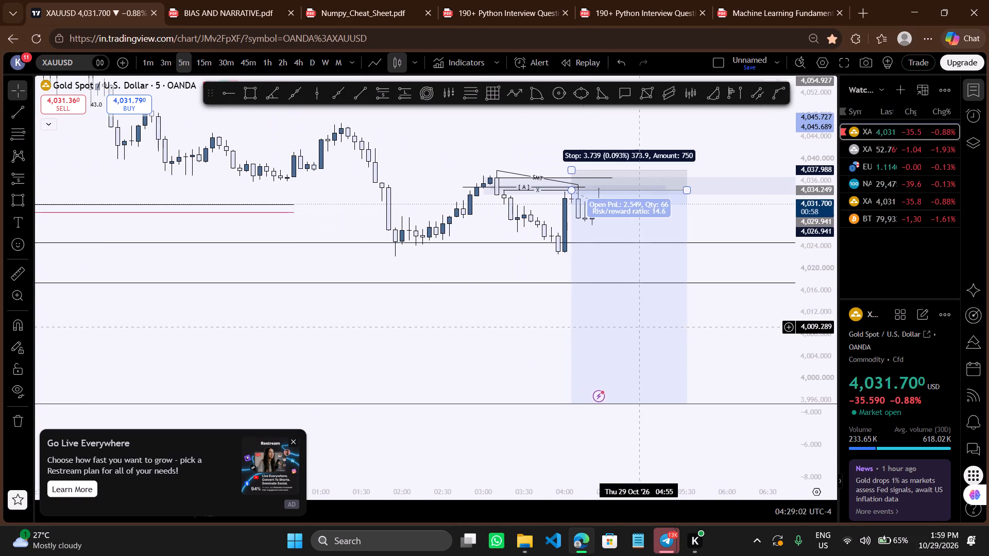
drag(774, 362, 636, 376)
drag(710, 374, 639, 374)
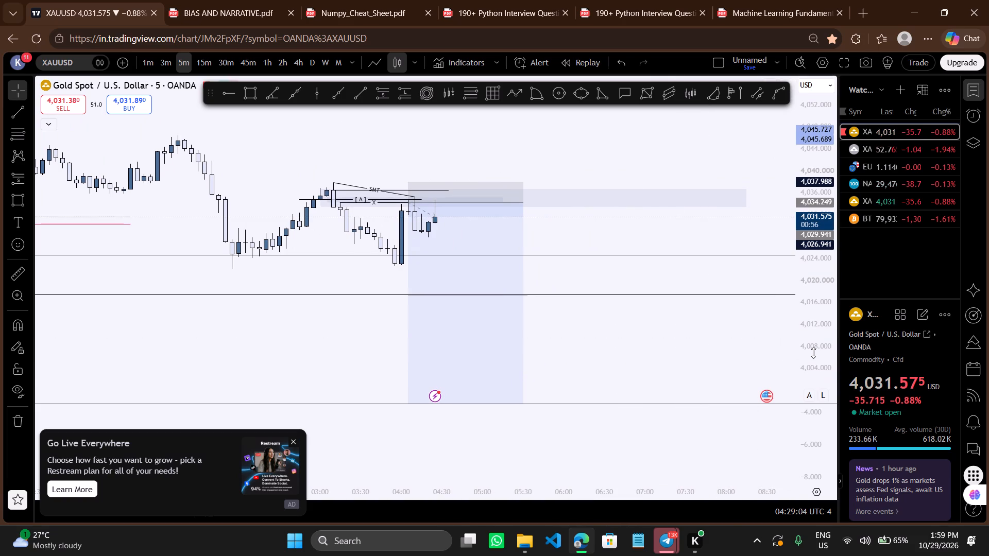
click(813, 353)
drag(815, 333, 794, 226)
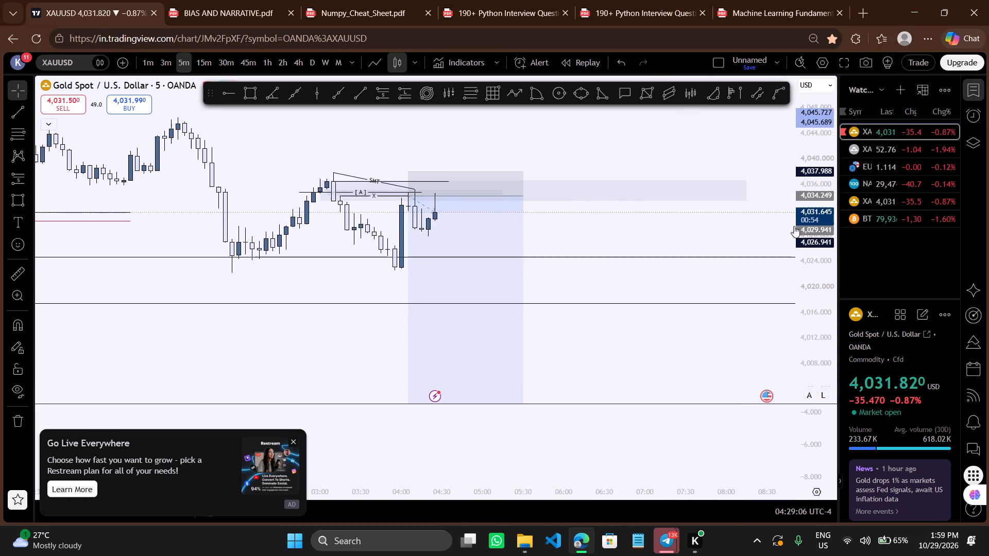
drag(794, 226, 791, 204)
drag(651, 235, 698, 246)
scroll(698, 246, up, 1)
drag(584, 230, 618, 243)
scroll(618, 243, up, 1)
drag(586, 232, 621, 244)
scroll(621, 244, up, 1)
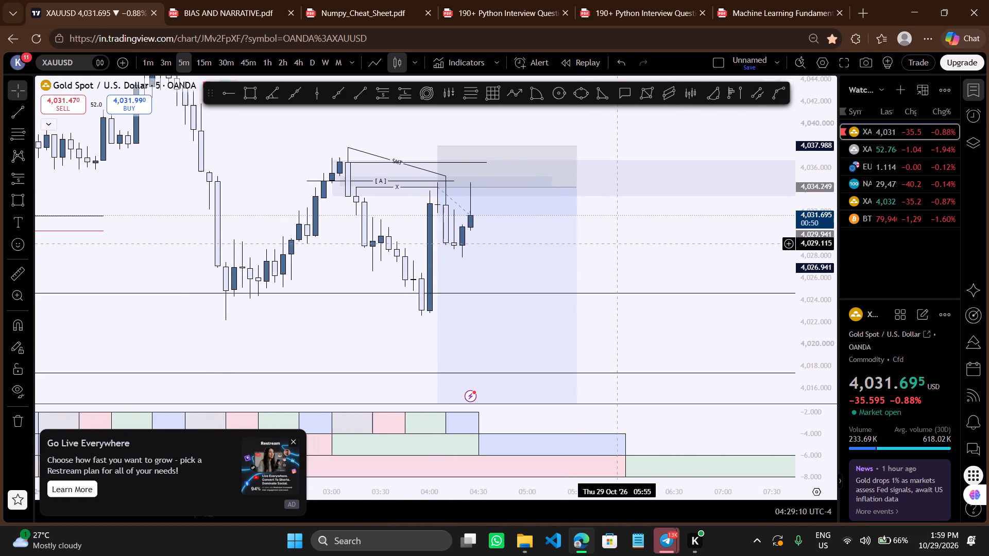
scroll(621, 244, up, 1)
drag(630, 248, 624, 212)
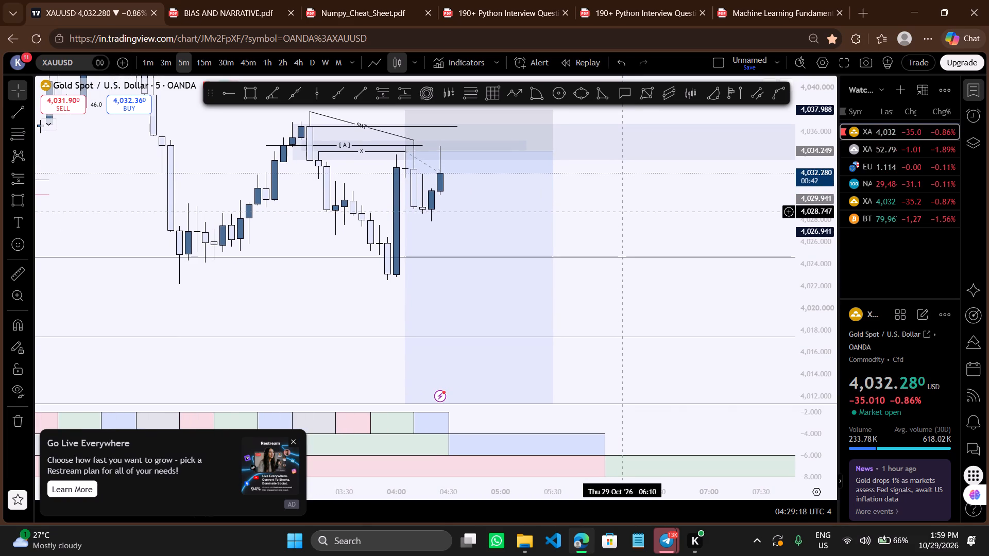
Close the Restream advertisement covering part of the chart.
click(292, 440)
Monitor the current gold 5-minute candle and review the earlier price history down to the [RBS] level.
drag(590, 219, 589, 236)
scroll(589, 236, up, 1)
drag(589, 236, 597, 242)
drag(597, 242, 605, 249)
drag(599, 225, 606, 235)
click(606, 235)
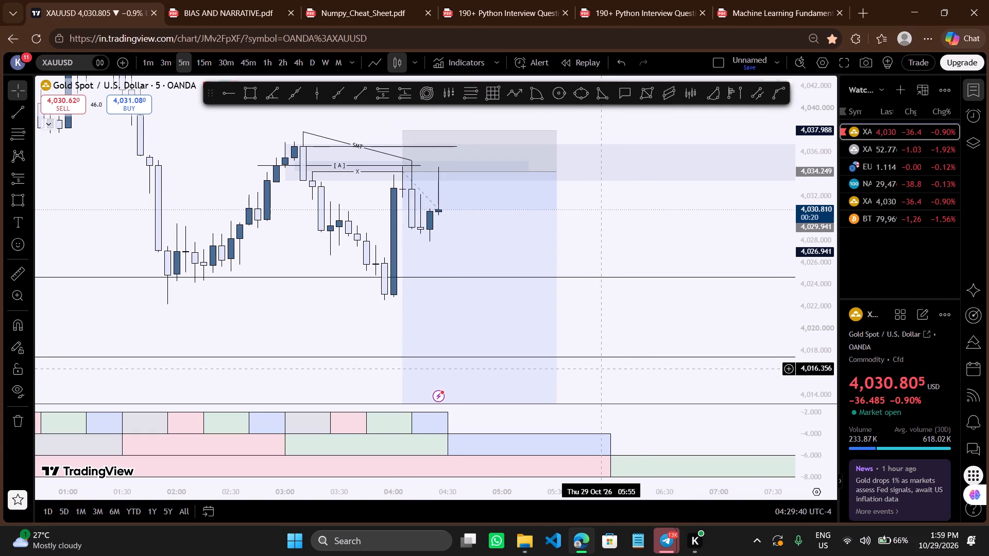
scroll(610, 371, down, 3)
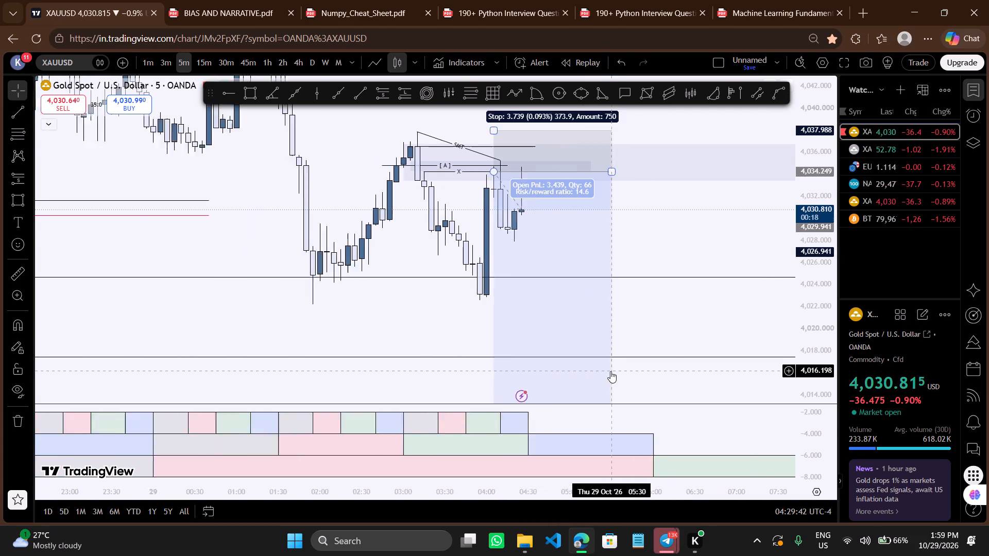
scroll(610, 371, down, 4)
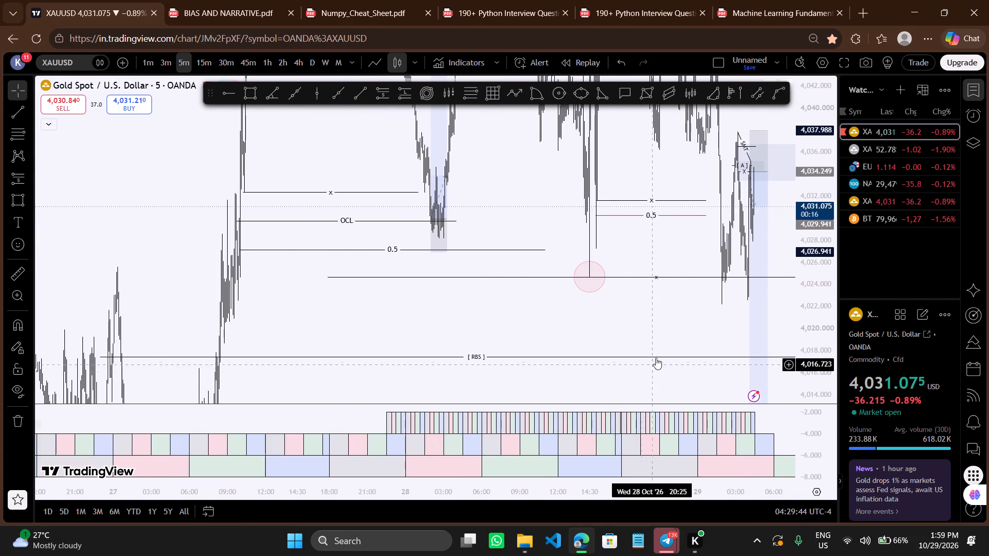
drag(647, 340, 505, 309)
drag(570, 304, 537, 312)
scroll(537, 312, up, 2)
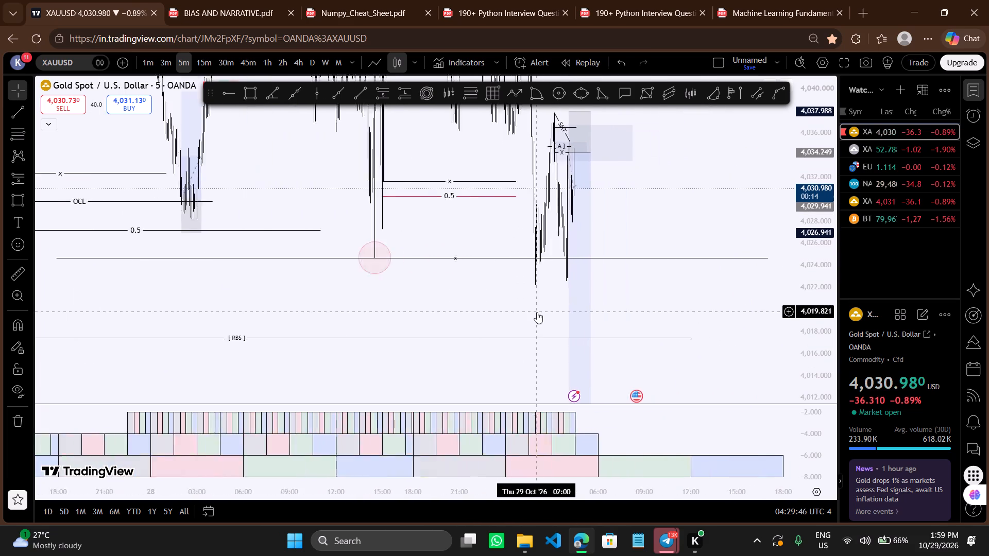
scroll(537, 312, up, 4)
drag(472, 213, 559, 232)
scroll(559, 232, up, 2)
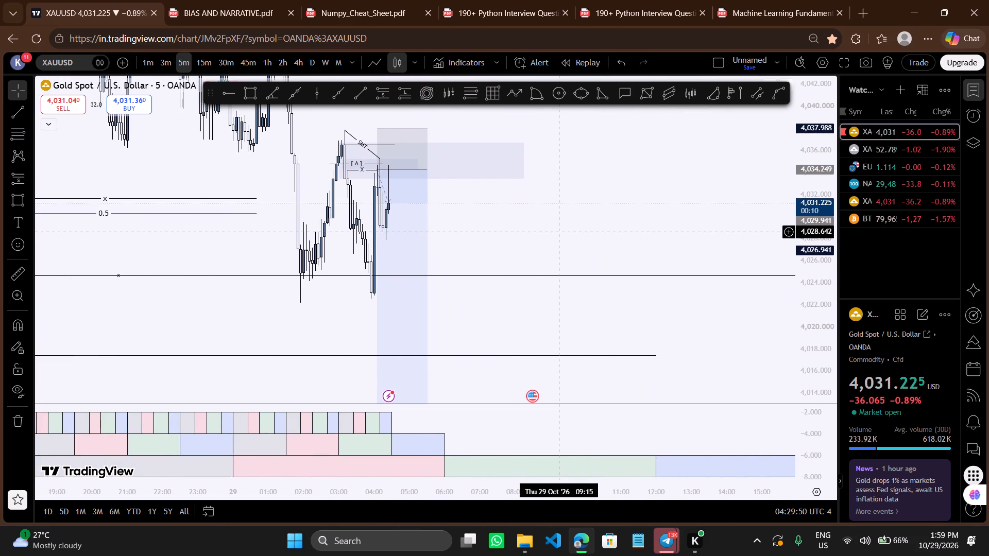
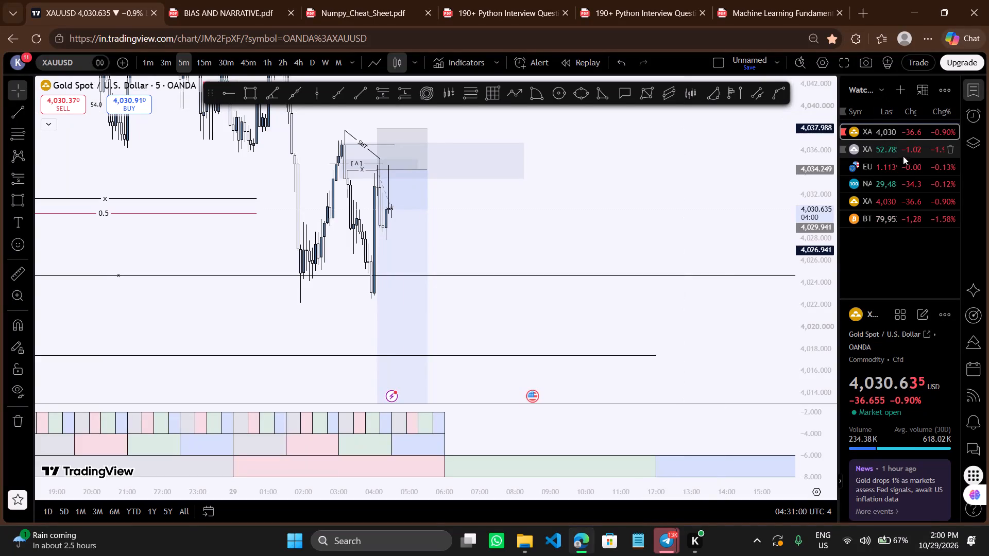
Review the Pepperstone gold 5-minute chart, examining the marked levels and the short position around the recent candles.
click(883, 195)
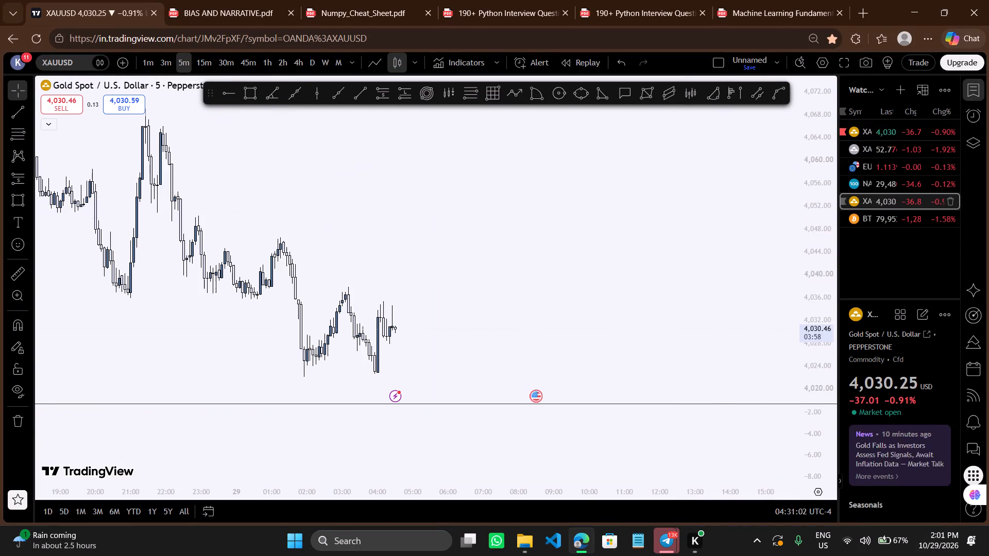
drag(510, 265, 588, 121)
scroll(591, 231, down, 3)
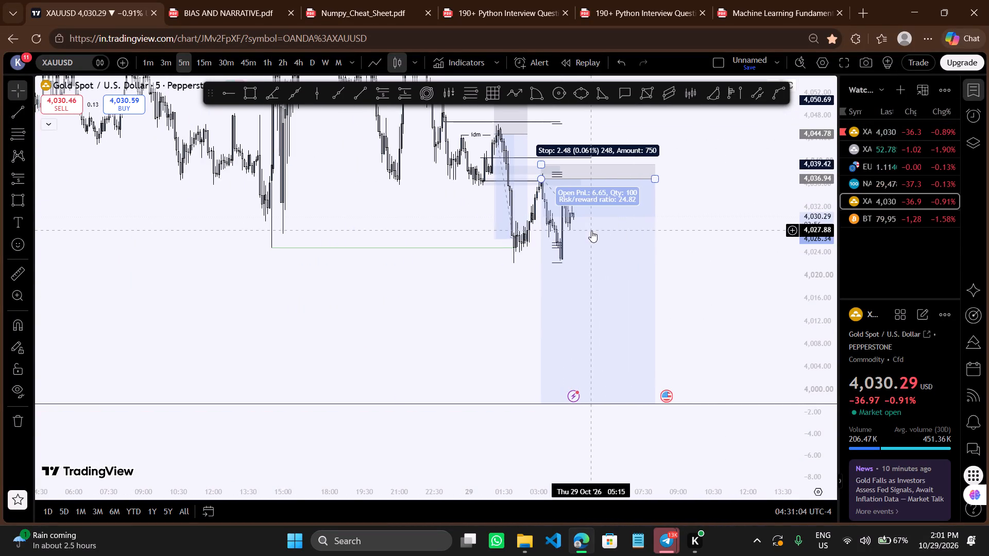
drag(671, 248, 674, 240)
scroll(674, 240, up, 2)
drag(686, 263, 678, 293)
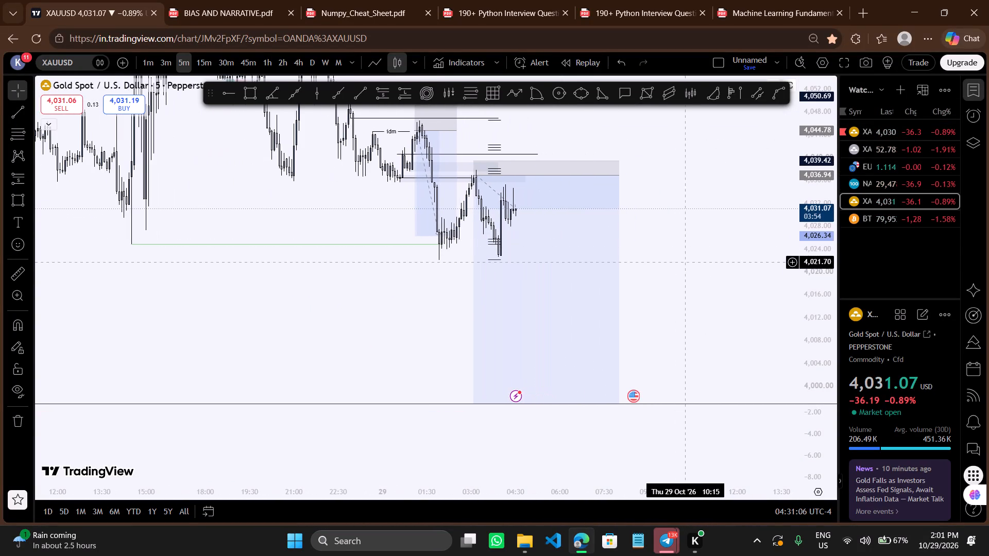
drag(678, 293, 666, 340)
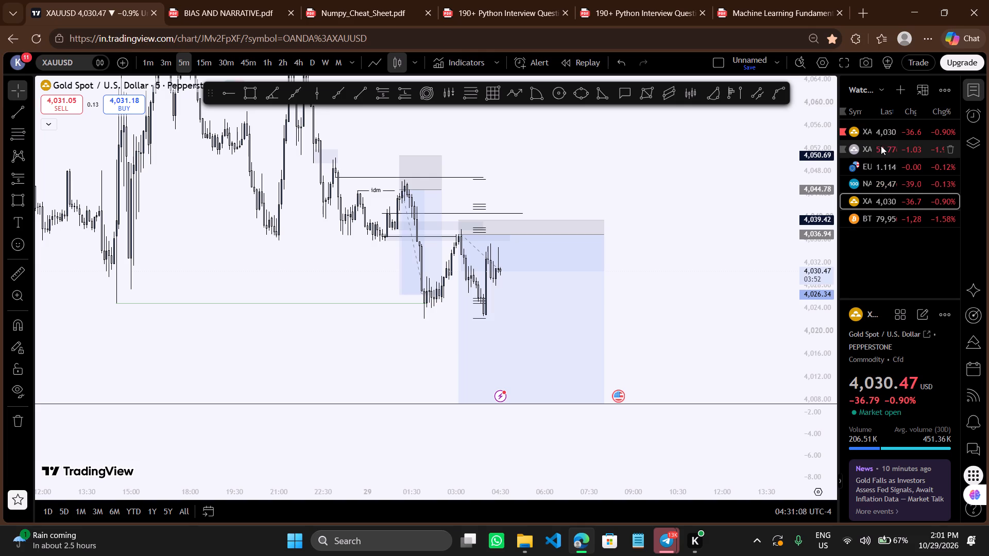
Remove all drawings from the OANDA gold chart, including the locked ones.
click(872, 124)
drag(500, 263, 519, 161)
click(24, 425)
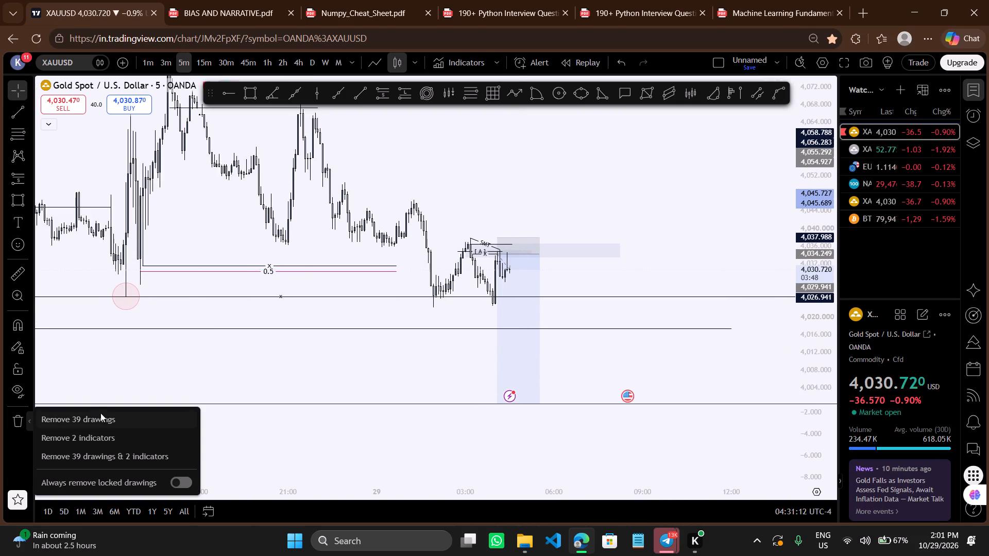
click(100, 420)
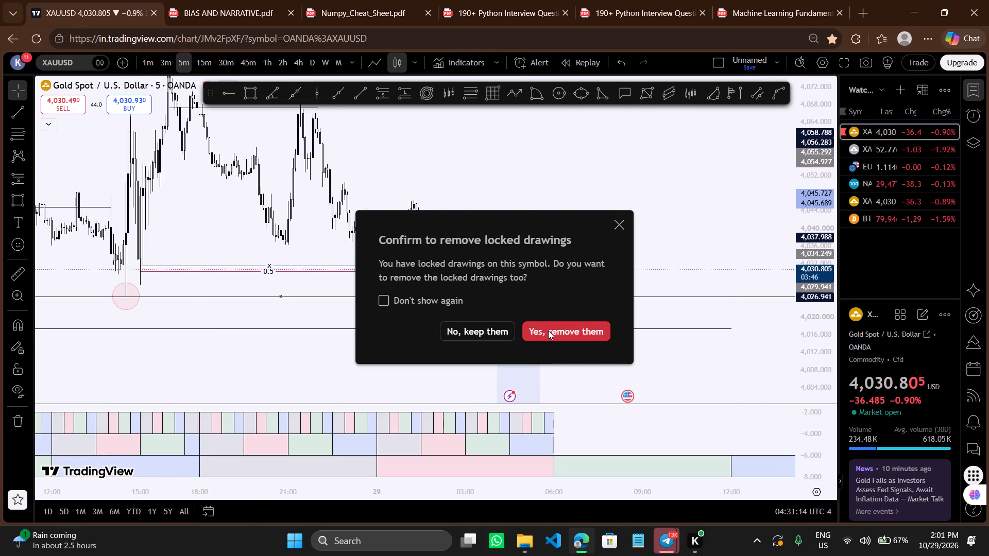
click(548, 331)
On the 4-hour chart, draw a horizontal trend line at about 4,023.2 from the 27 October 05:00 candle to just past the current candle.
drag(504, 241, 547, 177)
scroll(547, 177, up, 2)
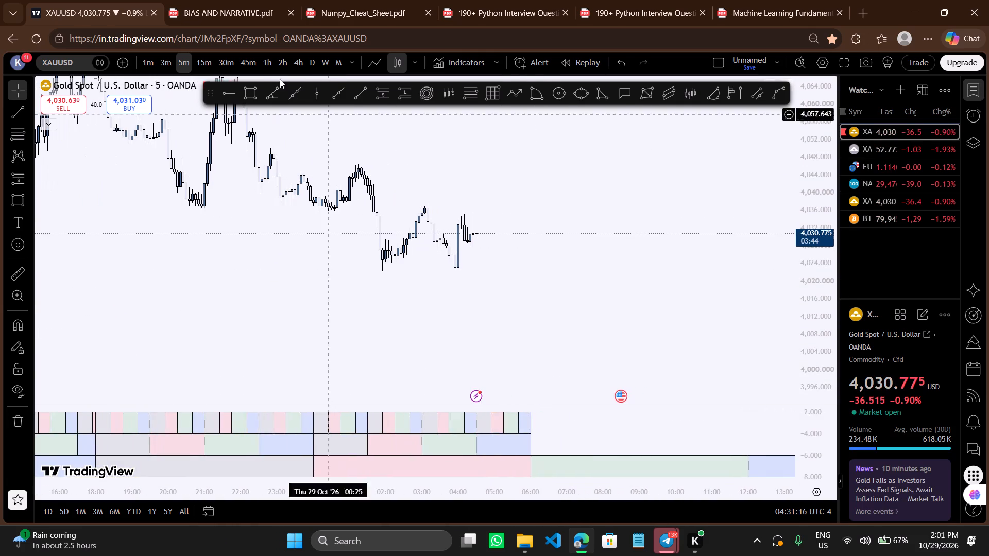
click(304, 61)
drag(562, 241, 641, 240)
scroll(641, 240, up, 3)
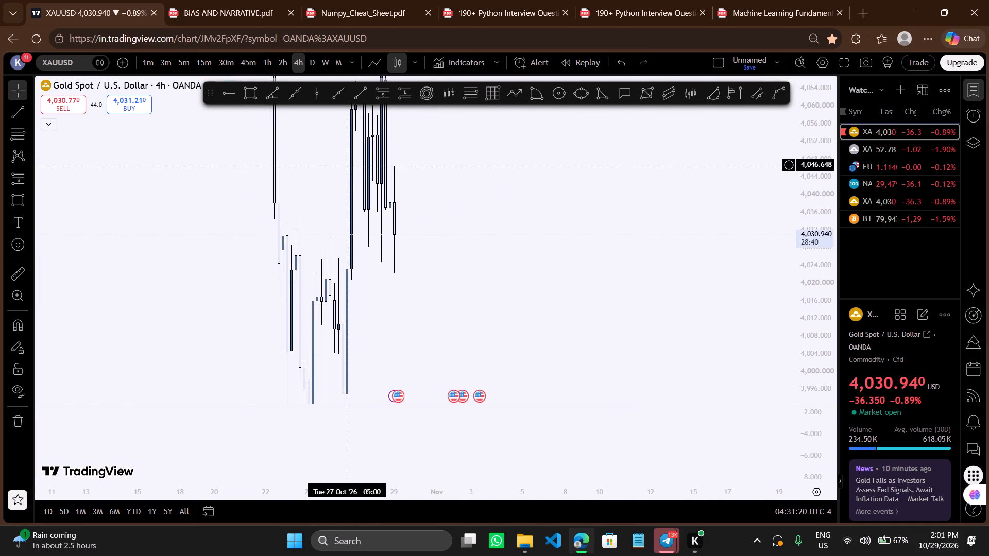
click(361, 95)
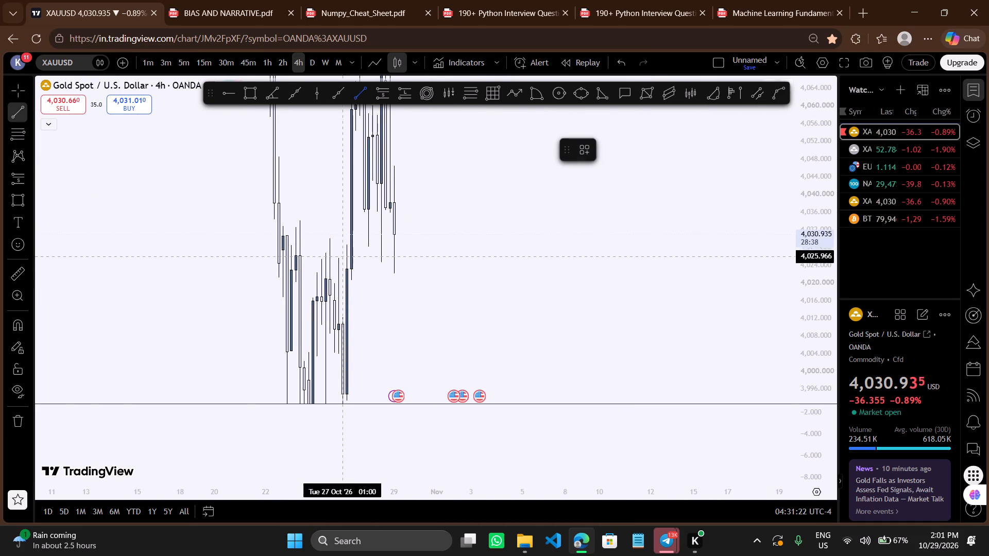
ctrl+click(347, 268)
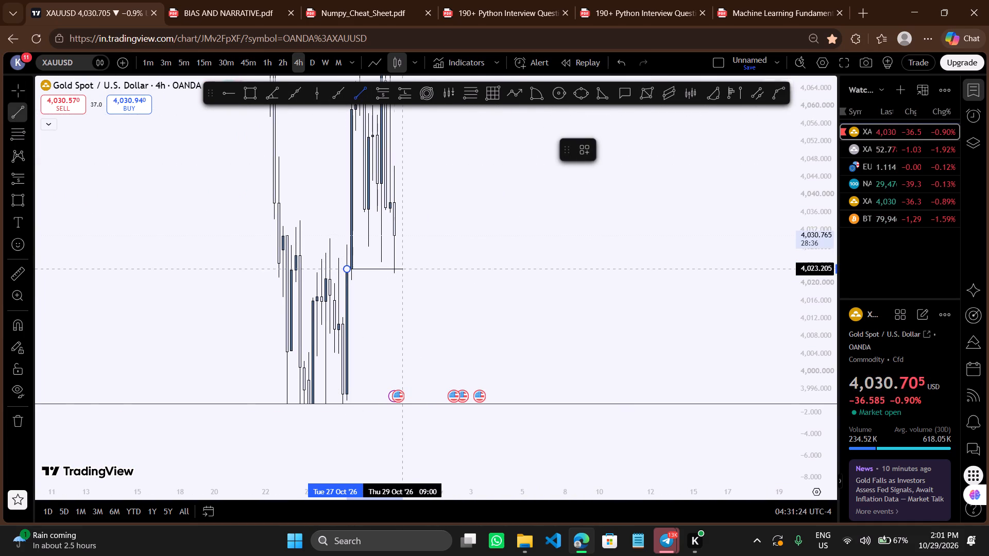
shift+click(411, 276)
click(407, 286)
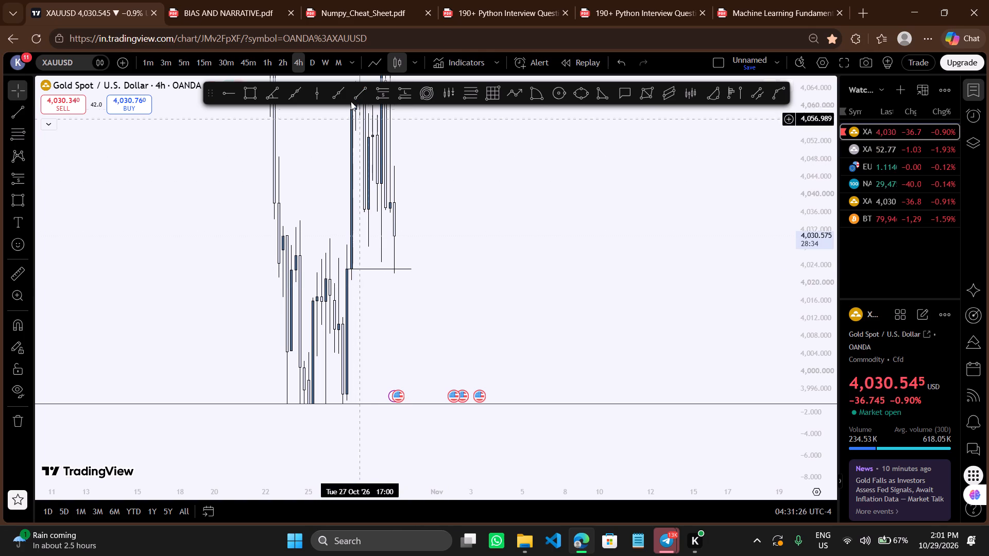
Draw a short horizontal trend line at about 4,024.67 from the 28 October 13:00 candle's low to the 29 October 01:00 candle.
click(355, 93)
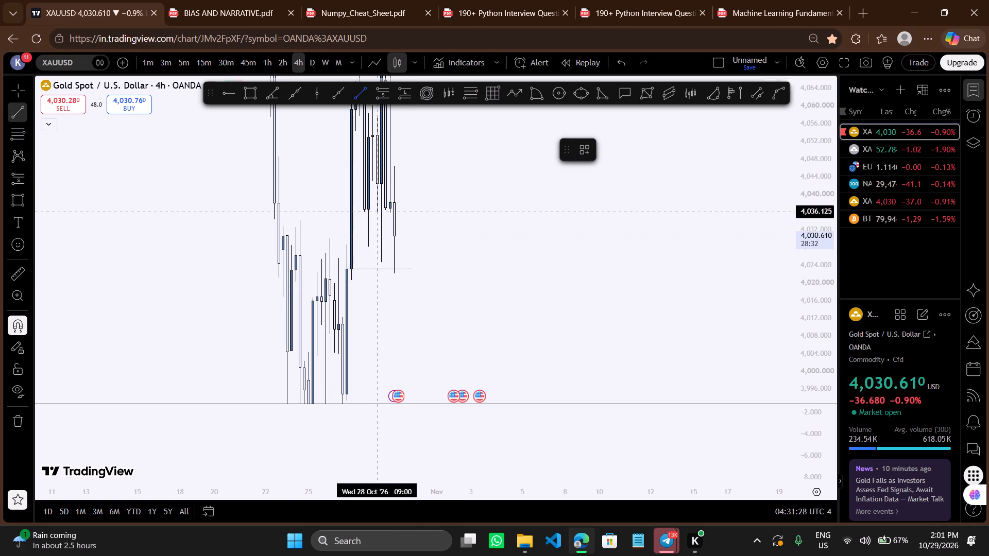
ctrl+click(384, 271)
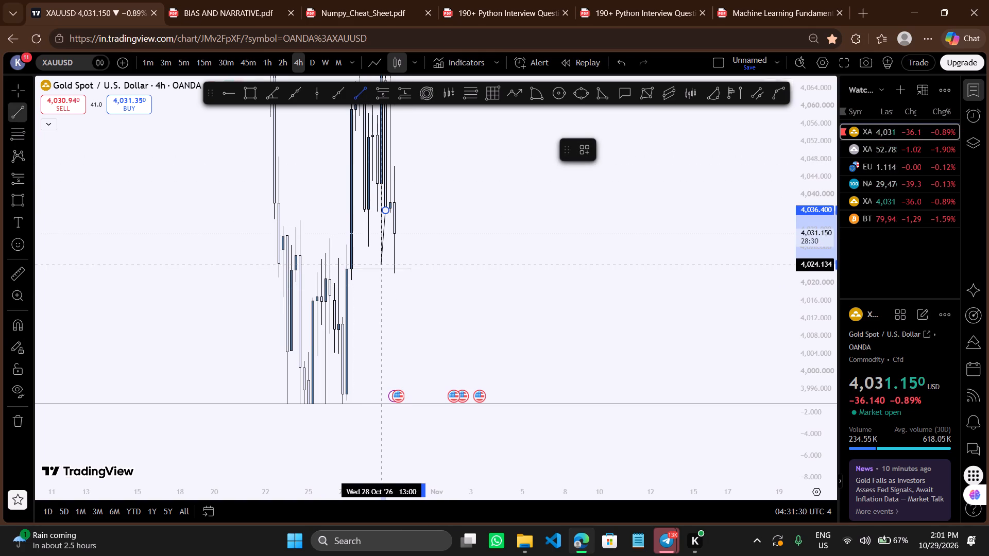
drag(381, 265, 395, 255)
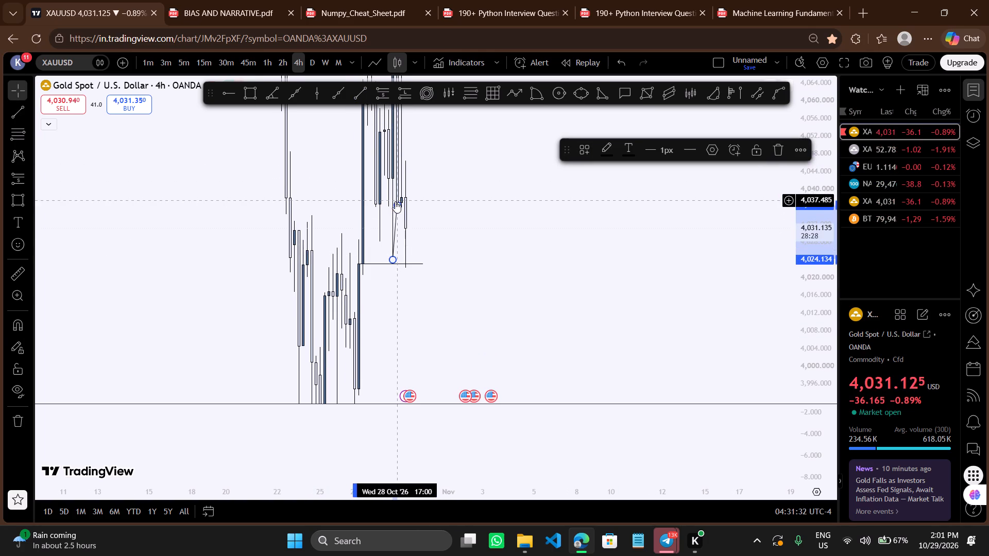
drag(395, 201, 422, 255)
drag(422, 248, 480, 319)
drag(417, 305, 417, 300)
drag(479, 317, 427, 299)
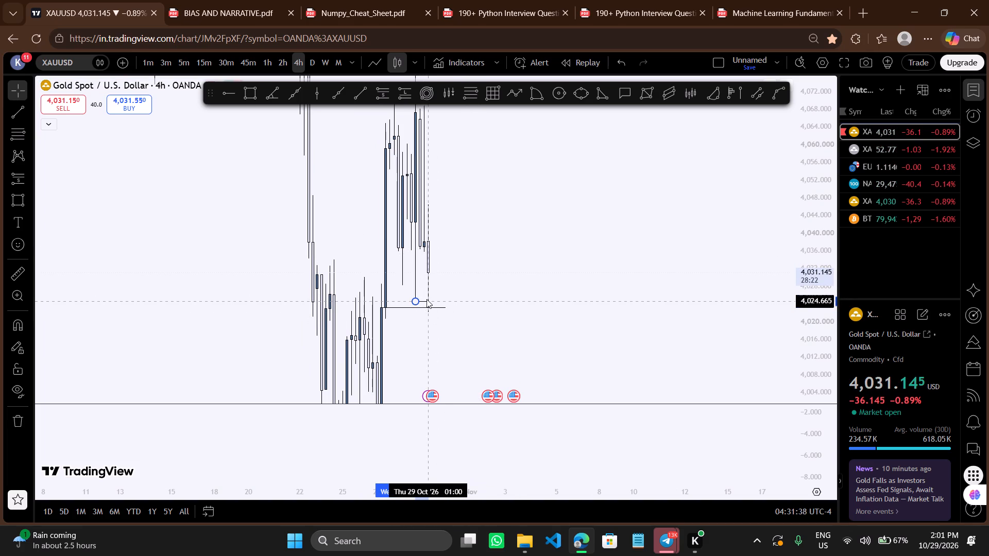
drag(427, 299, 429, 301)
click(477, 279)
Shorten the lower trend line at 4,023.2 so that it ends at 29 October 05:00, keeping it horizontal.
scroll(616, 232, up, 1)
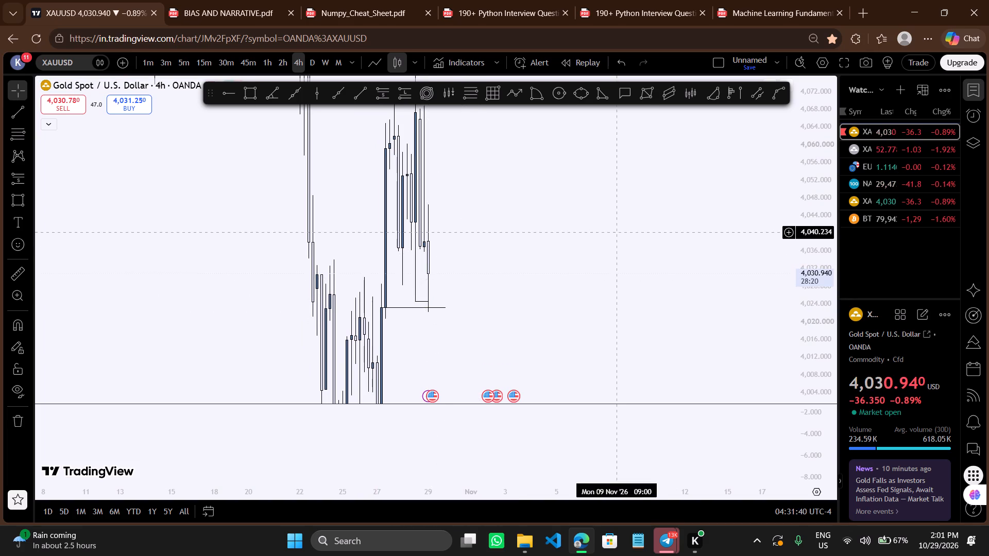
scroll(616, 232, up, 2)
drag(410, 255, 619, 234)
scroll(619, 234, up, 1)
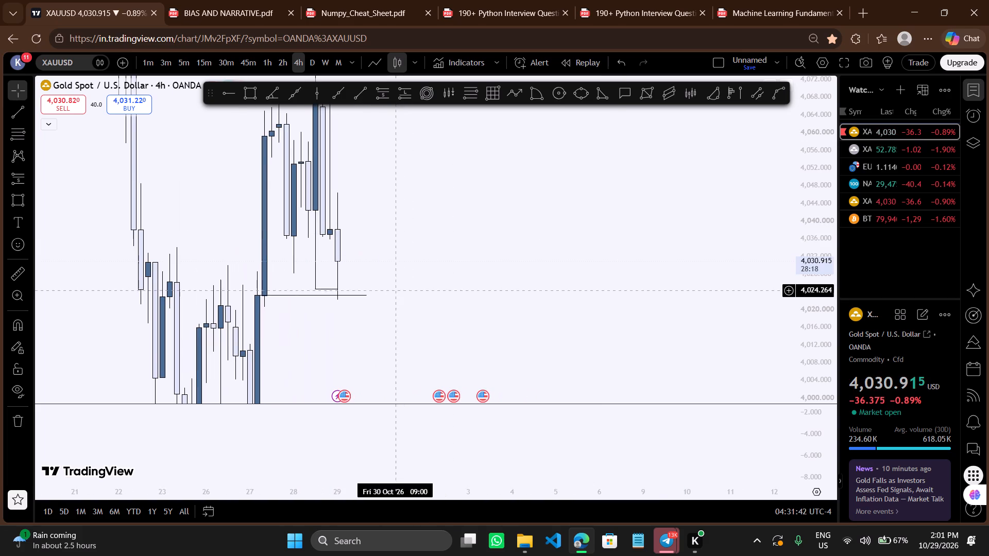
drag(368, 296, 340, 298)
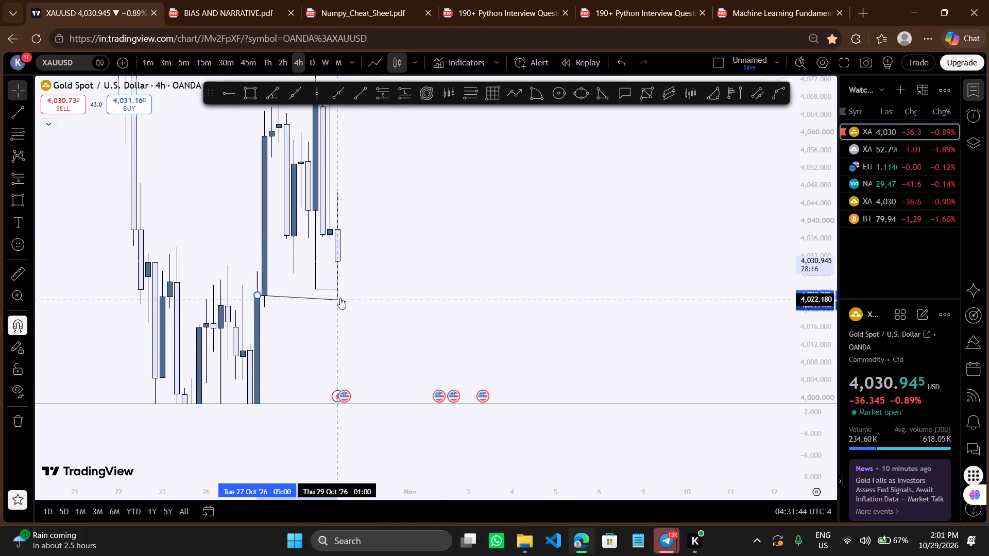
drag(340, 298, 339, 296)
shift+drag(339, 296, 344, 297)
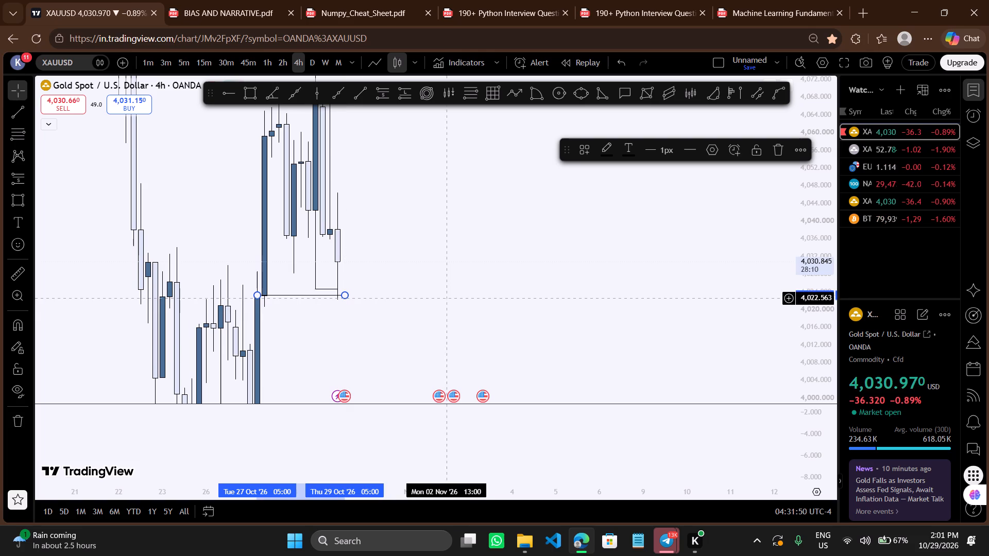
Label the short upper trend line at the 28 October low with "x".
drag(452, 299, 479, 286)
drag(480, 269, 652, 315)
scroll(652, 315, up, 1)
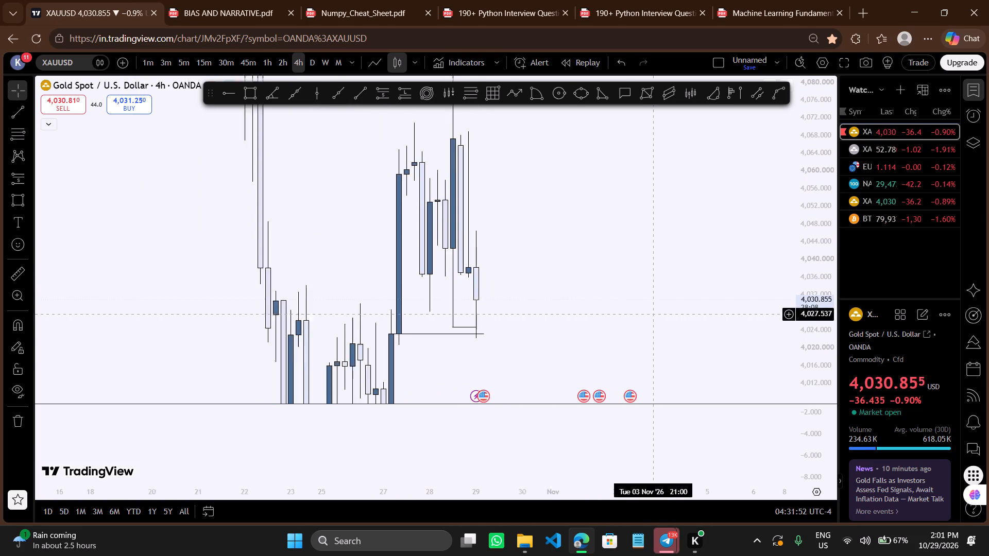
scroll(652, 315, up, 1)
drag(809, 216, 795, 294)
drag(643, 295, 655, 281)
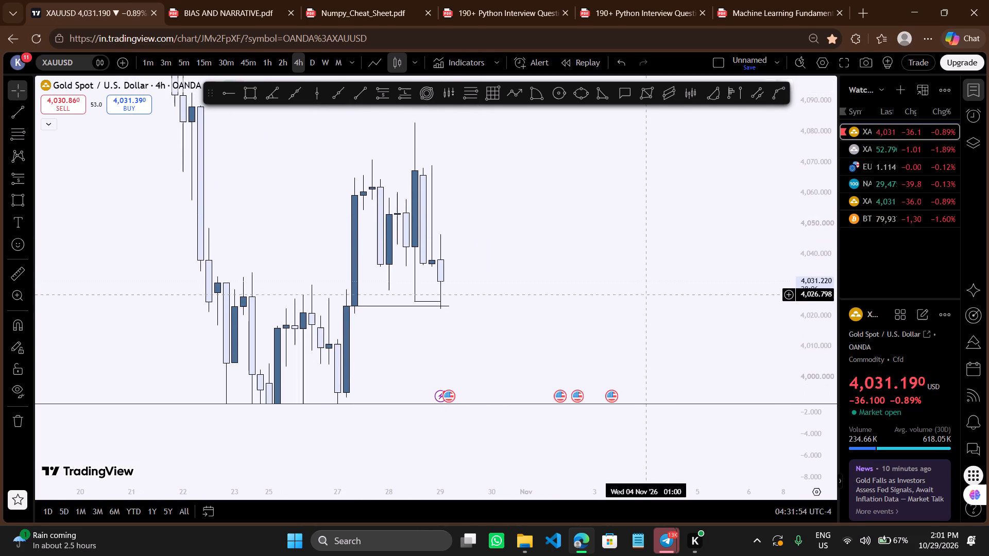
drag(655, 281, 680, 239)
scroll(680, 239, down, 1)
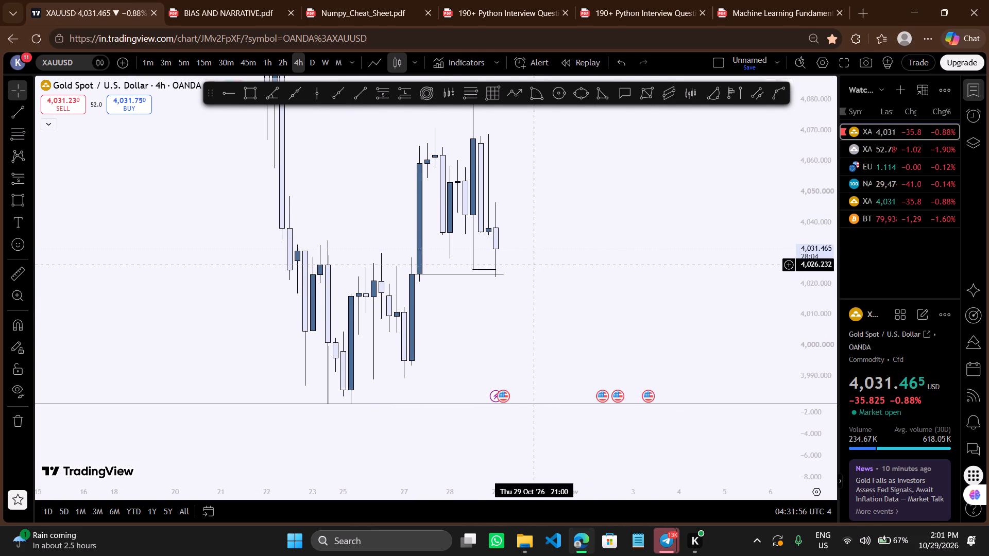
click(483, 269)
click(483, 269)
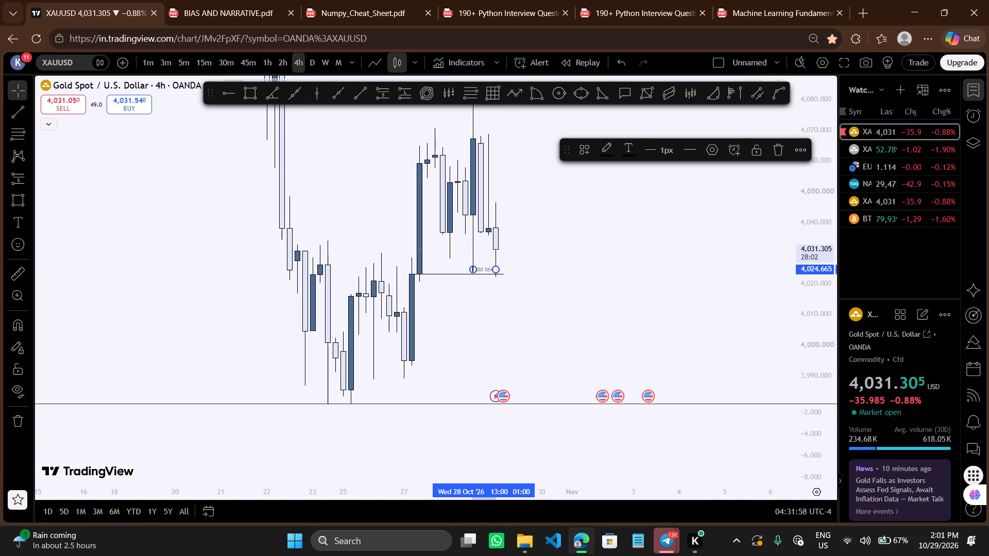
key(x)
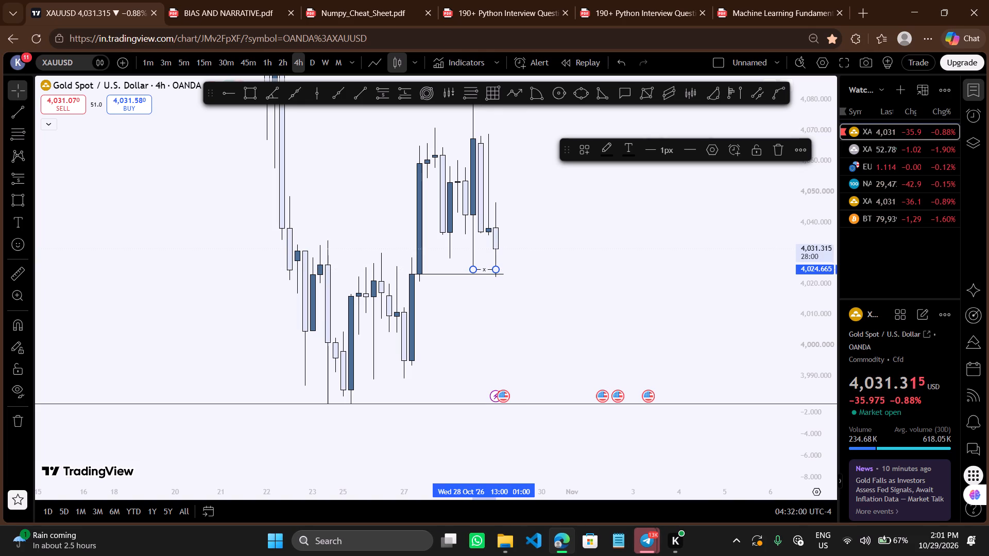
Label the longer lower trend line "[ OCL ]".
double_click(463, 273)
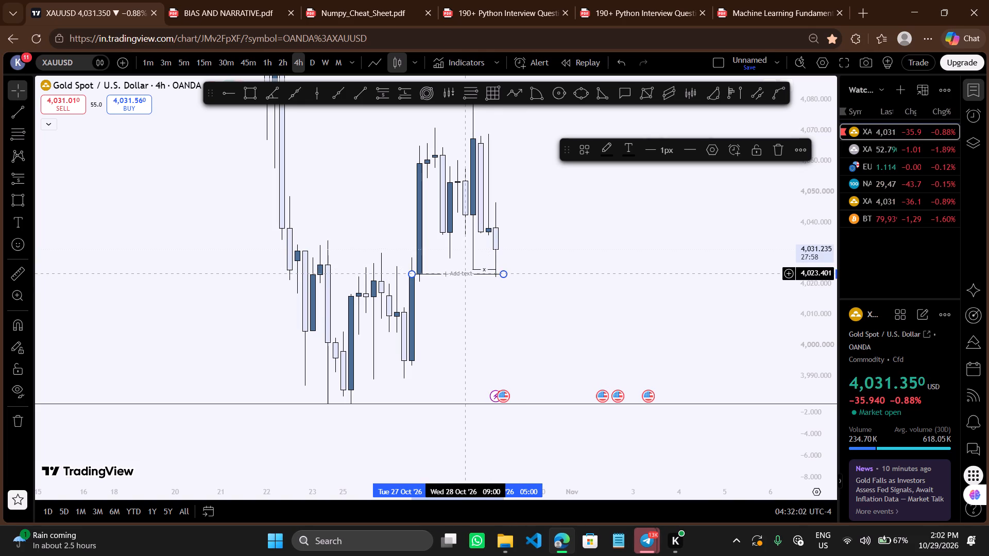
text([ OCL ])
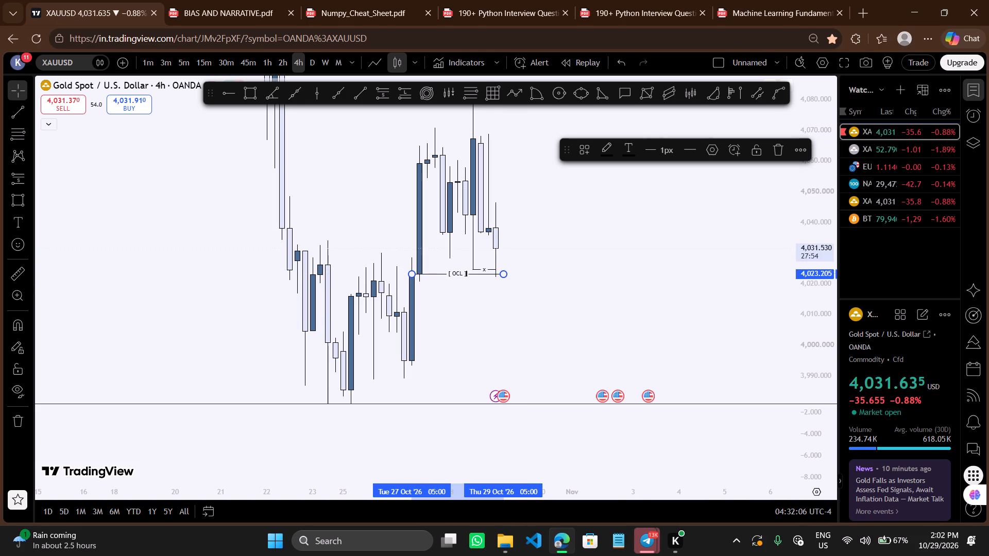
click(606, 333)
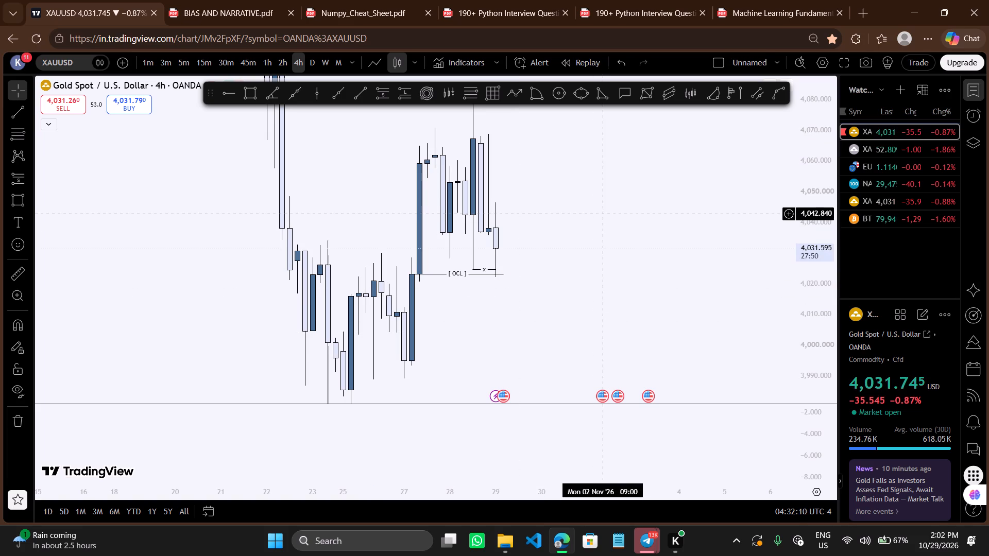
Switch gold to the 1-hour timeframe and examine the latest candles against the x and [ OCL ] lines.
drag(585, 193, 579, 221)
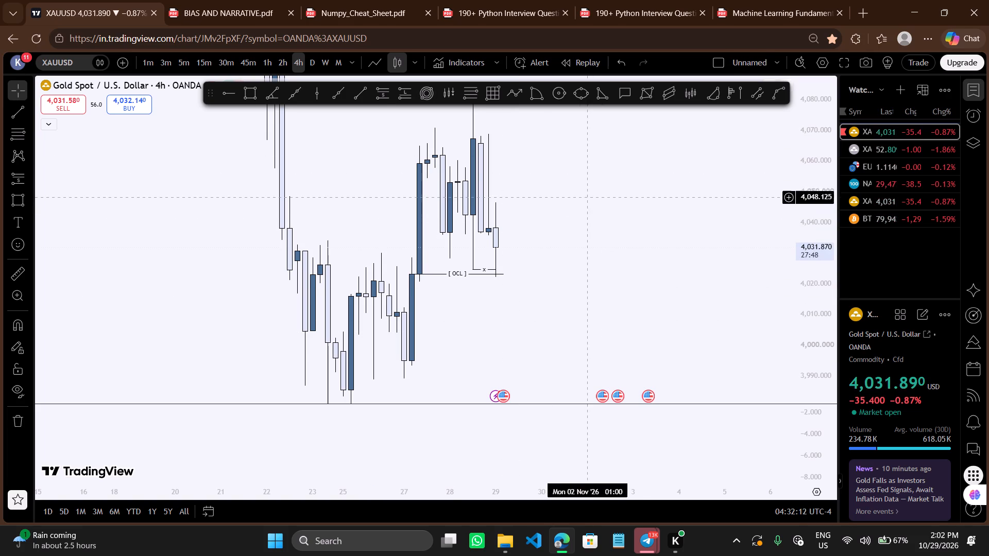
drag(579, 221, 579, 224)
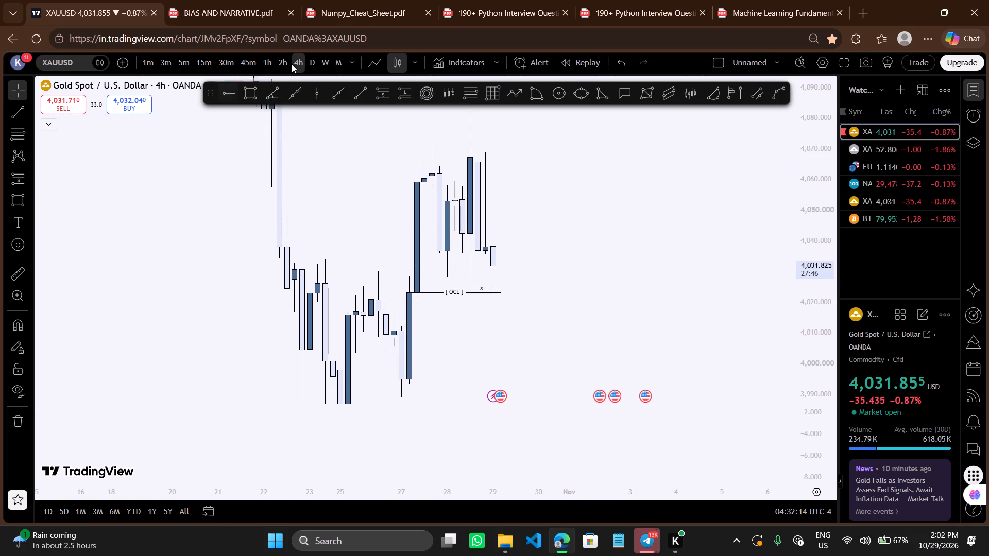
click(265, 63)
scroll(423, 210, down, 1)
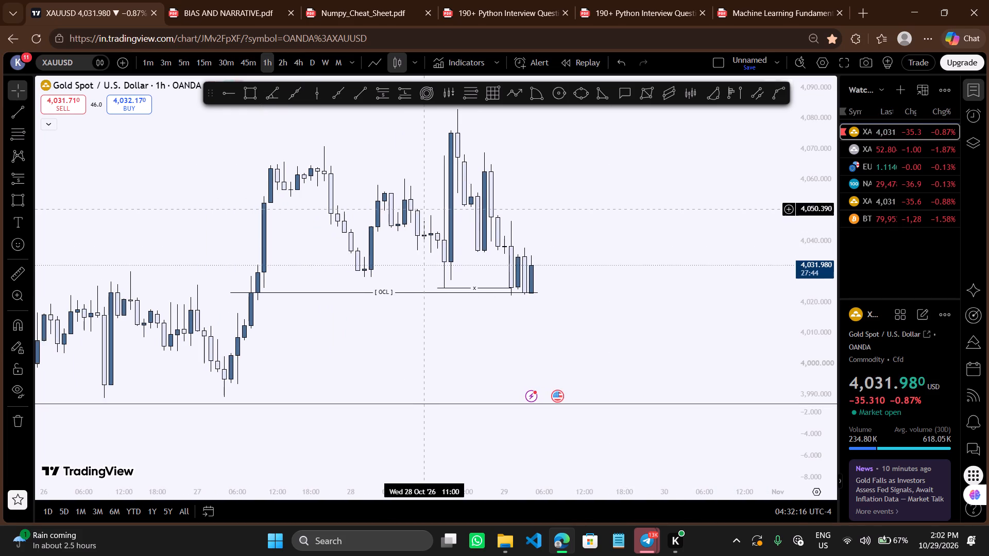
drag(640, 261, 559, 253)
drag(812, 317, 770, 186)
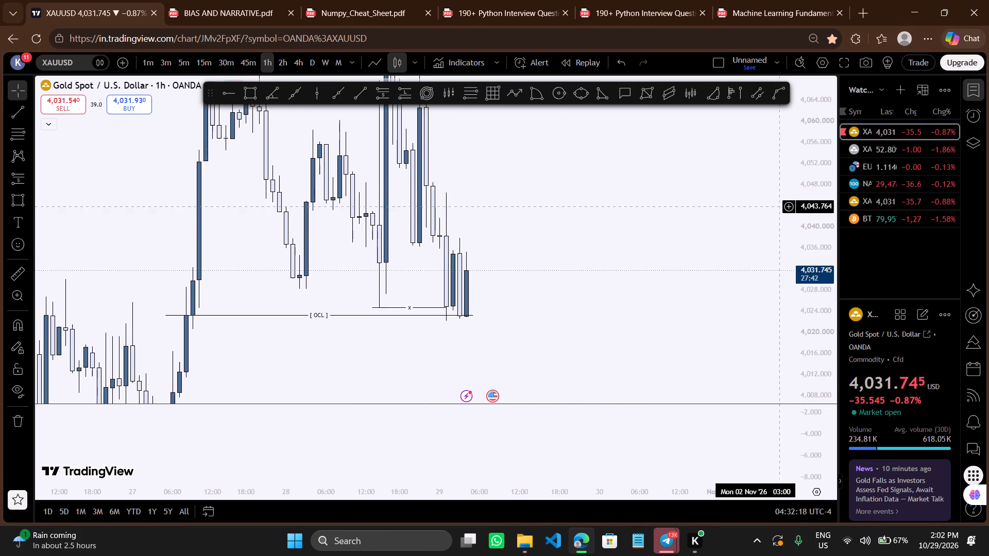
drag(770, 186, 768, 181)
drag(627, 283, 660, 229)
scroll(660, 229, up, 1)
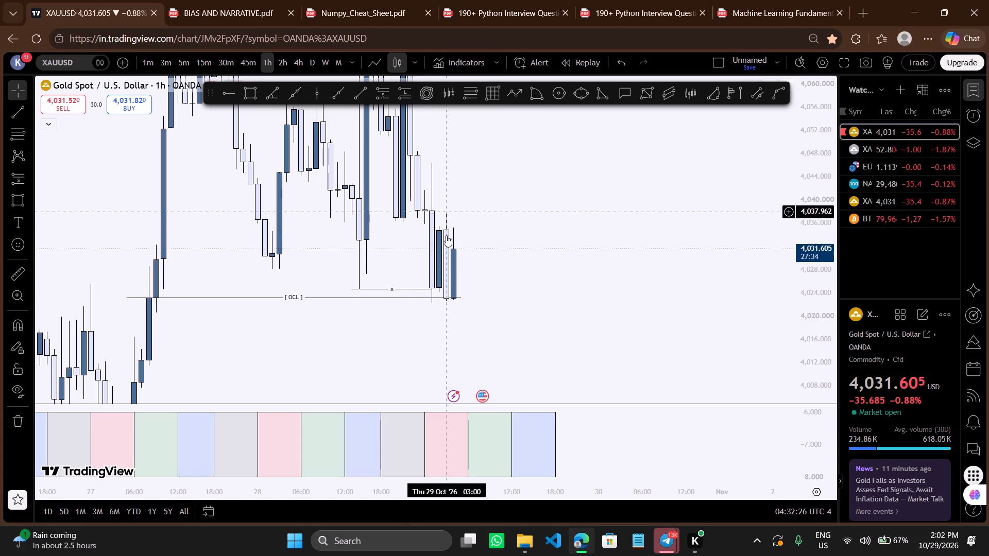
drag(503, 265, 521, 252)
drag(531, 234, 511, 243)
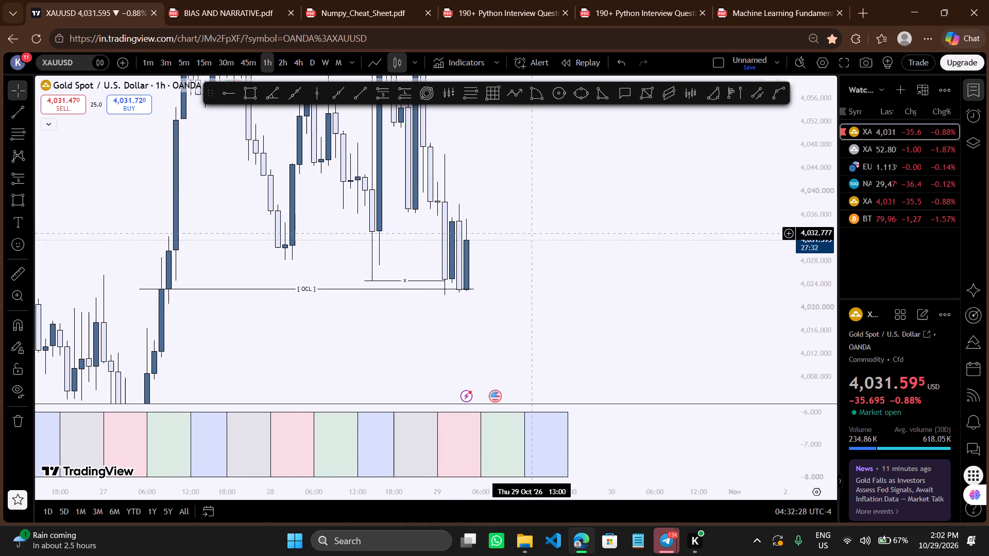
drag(511, 243, 508, 244)
Shorten the [ OCL ] line so that it ends at the 29 October candle whose wick crosses both lines.
drag(464, 293, 425, 297)
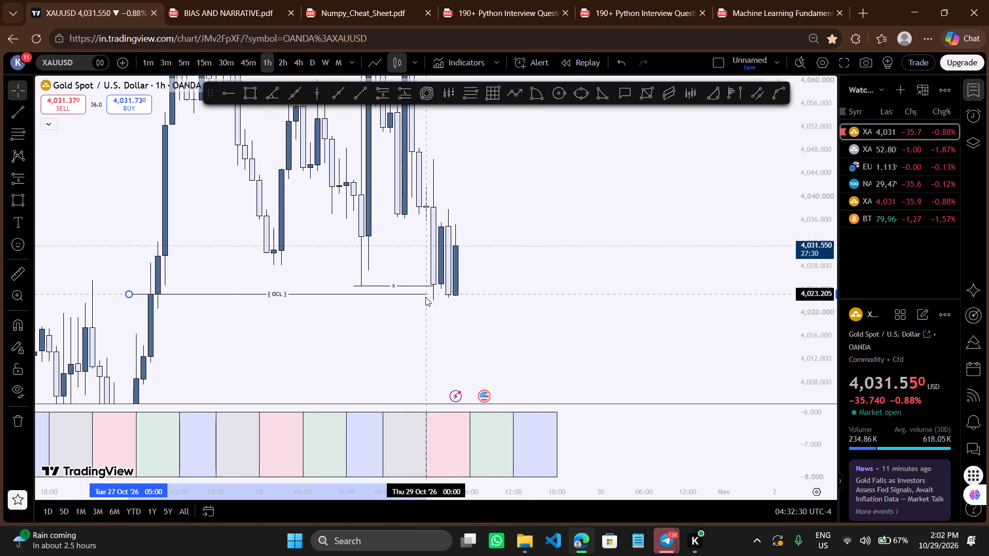
drag(425, 297, 435, 295)
drag(442, 329, 488, 318)
scroll(488, 318, up, 1)
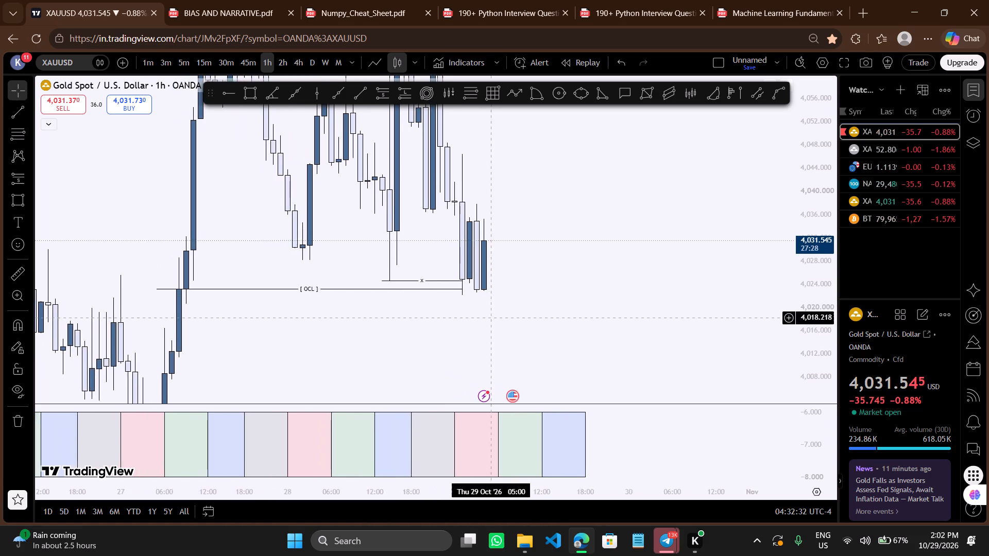
Draw a short horizontal trend line at about 4,034.7, running forward from the 29 October 02:00 candle.
scroll(488, 318, up, 1)
drag(508, 316, 500, 317)
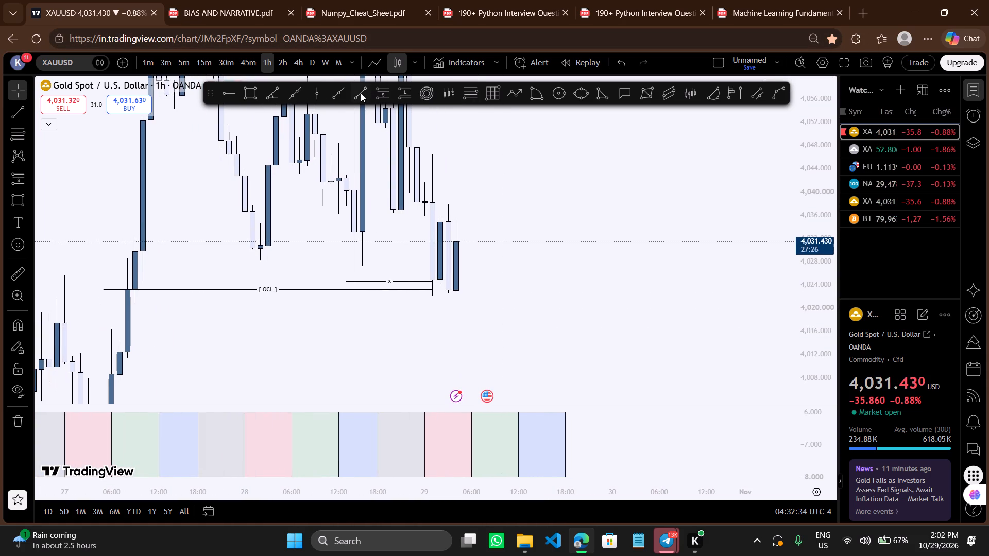
click(361, 93)
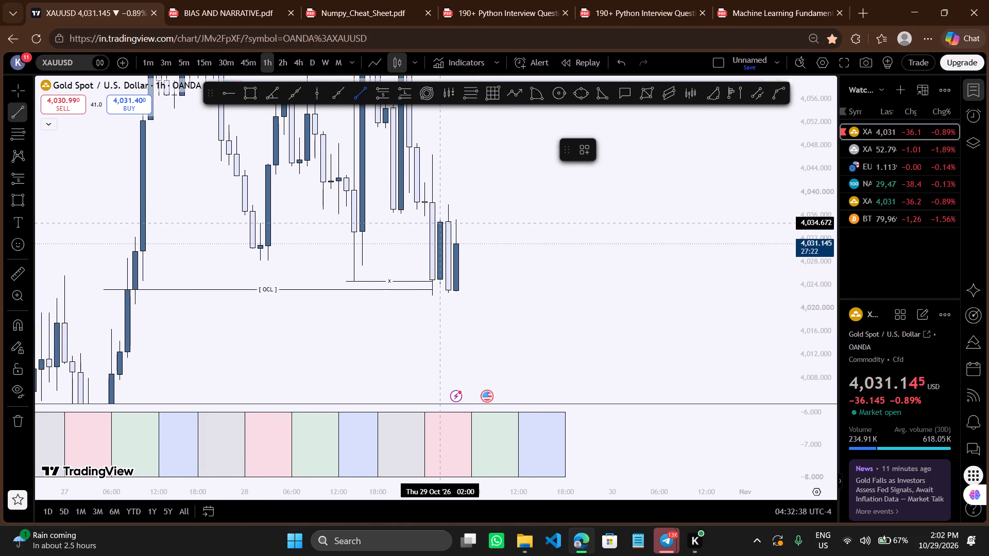
ctrl+drag(440, 222, 478, 228)
shift+drag(478, 228, 498, 268)
drag(498, 268, 524, 256)
drag(522, 276, 554, 247)
Switch gold to the 30-minute timeframe and move the new upper line's start to the 29 October 02:30 candle.
scroll(554, 247, up, 1)
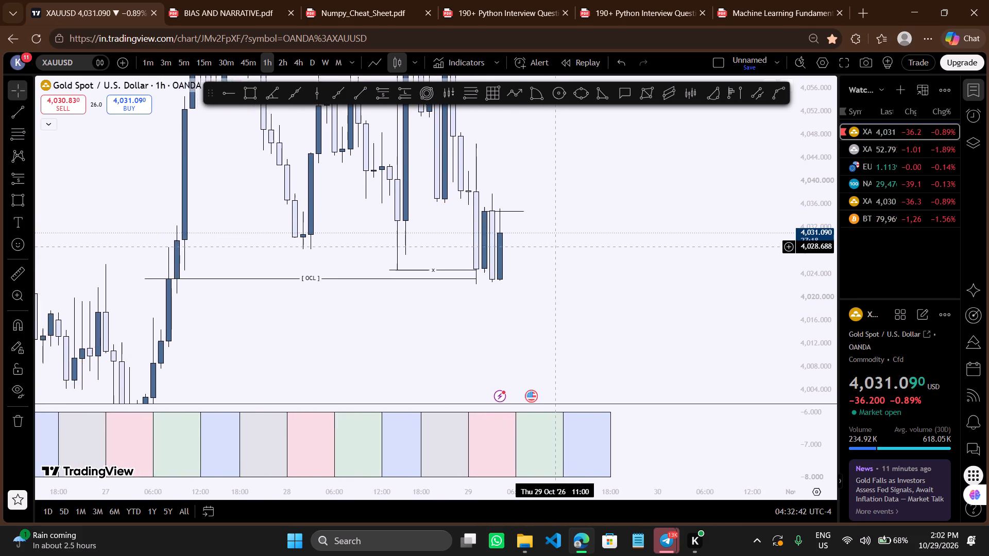
scroll(554, 247, up, 1)
drag(561, 268, 576, 257)
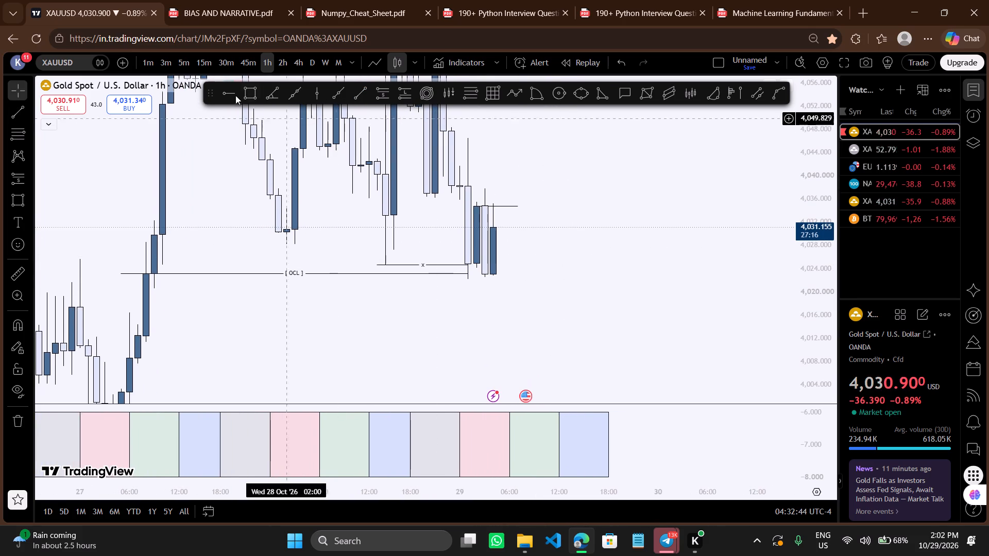
click(231, 62)
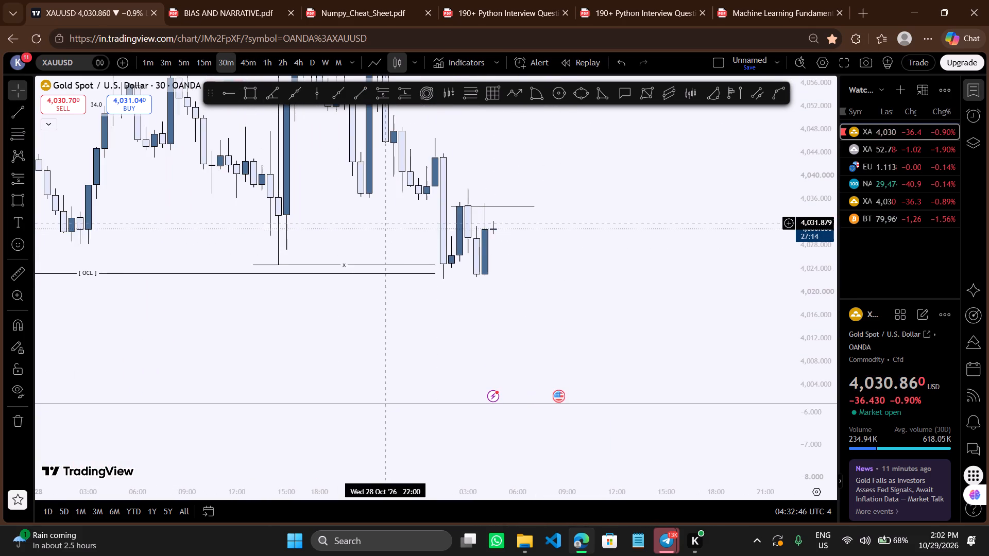
scroll(387, 223, down, 1)
drag(601, 302, 513, 287)
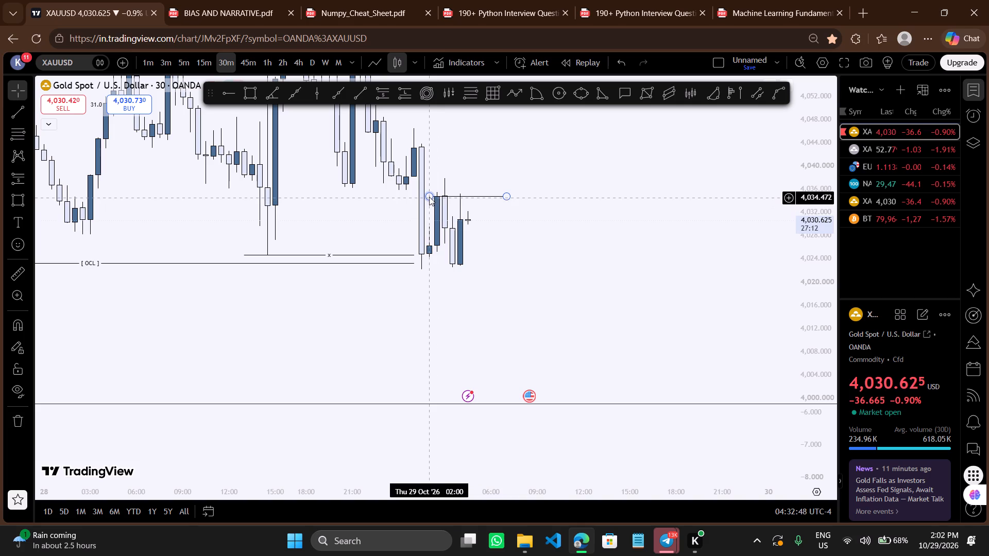
drag(429, 195, 435, 197)
Maximize the price chart pane so that the session indicator pane below it is hidden.
double_click(468, 180)
scroll(468, 180, down, 1)
double_click(531, 180)
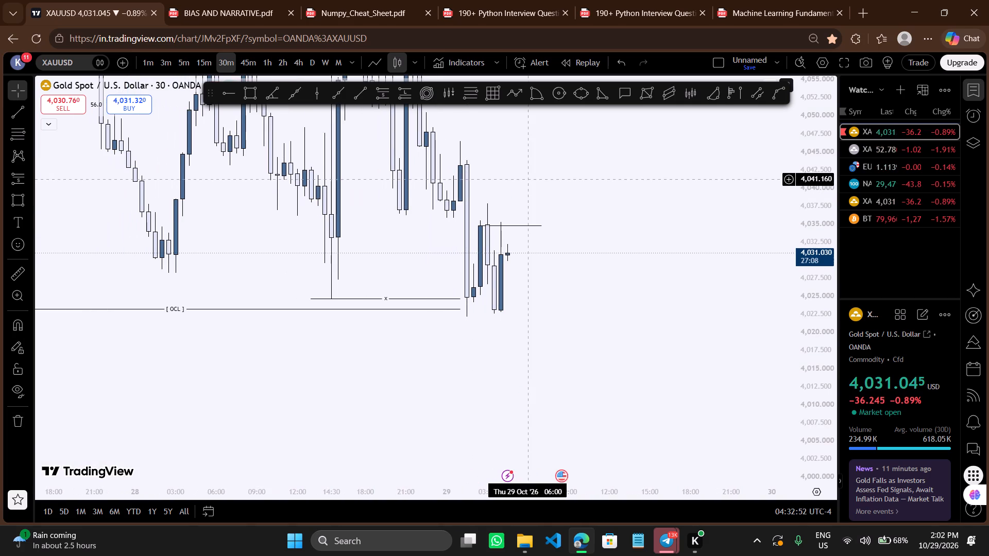
triple_click(531, 180)
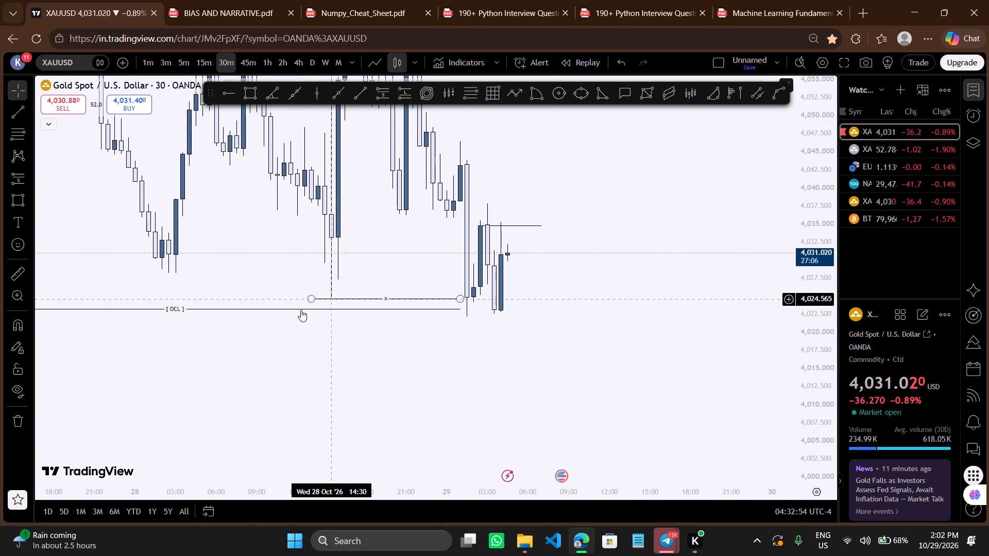
Fit the x line from the 28 October 14:30 low to the 29 October 01:30 candle.
drag(311, 298, 329, 296)
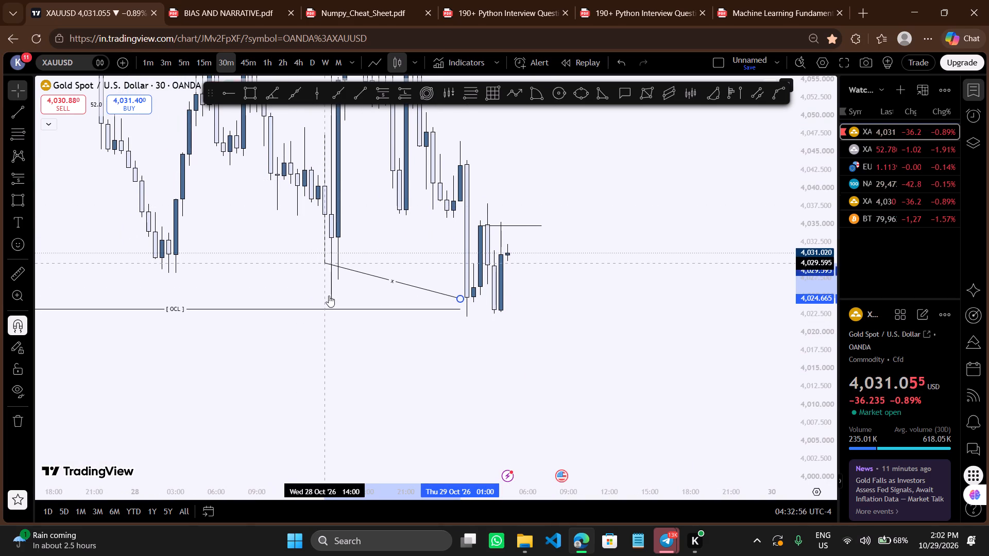
drag(329, 296, 332, 297)
click(379, 267)
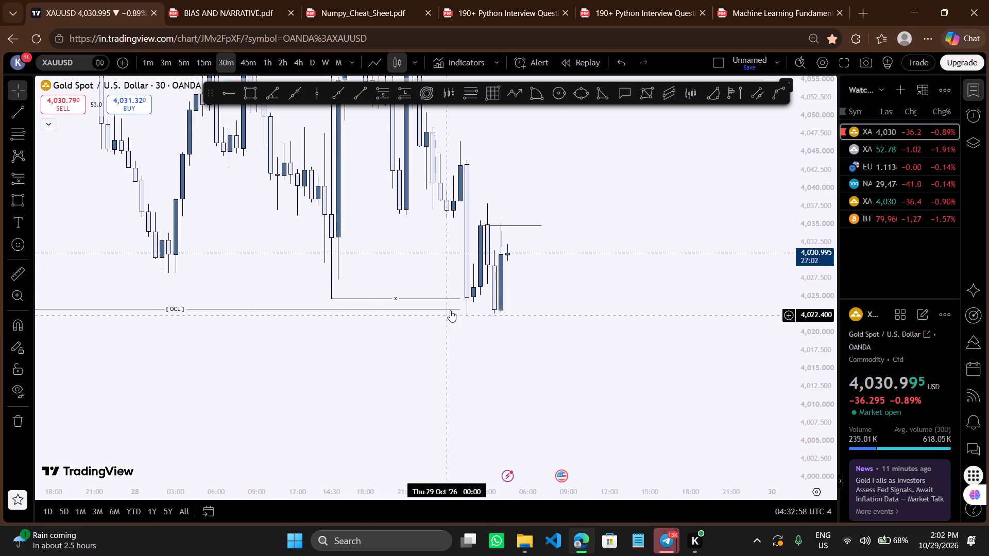
drag(461, 300, 466, 300)
Extend the end of the [ OCL ] line to the 29 October 01:30 candle.
drag(530, 347, 613, 285)
scroll(613, 285, up, 1)
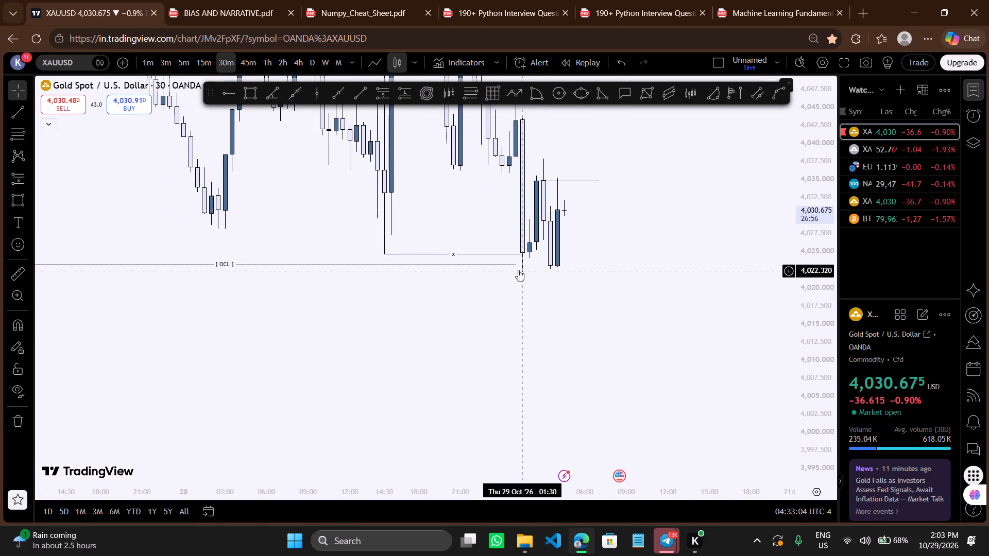
click(517, 267)
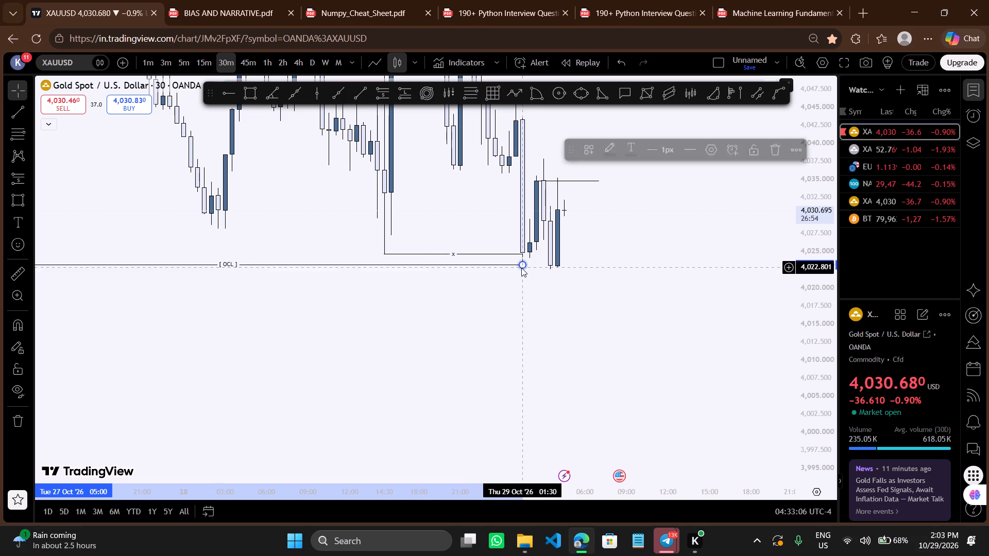
click(510, 317)
scroll(510, 317, down, 1)
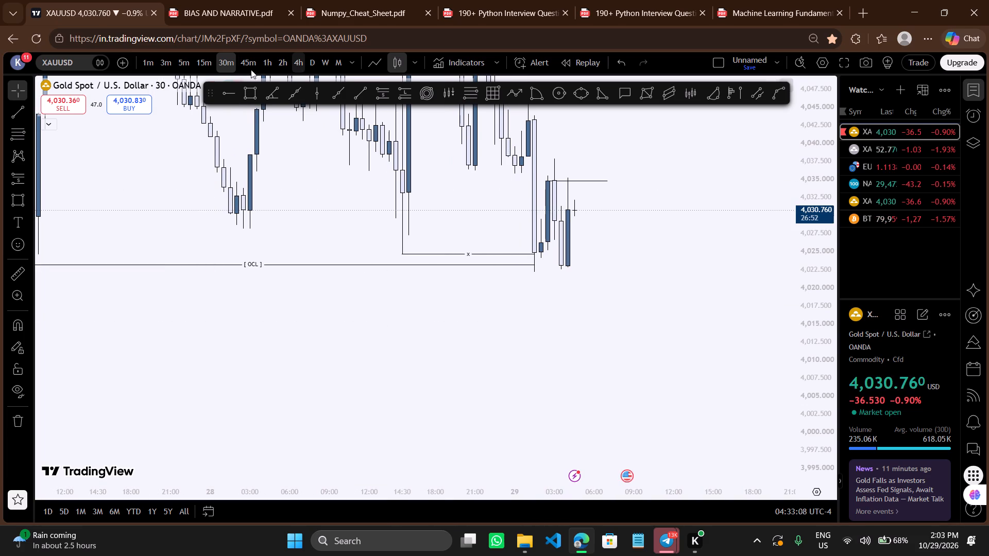
Switch gold to the 3-minute timeframe and move the [ OCL ] line's start to about 08:30 on 27 October, keeping it level.
click(202, 64)
click(172, 58)
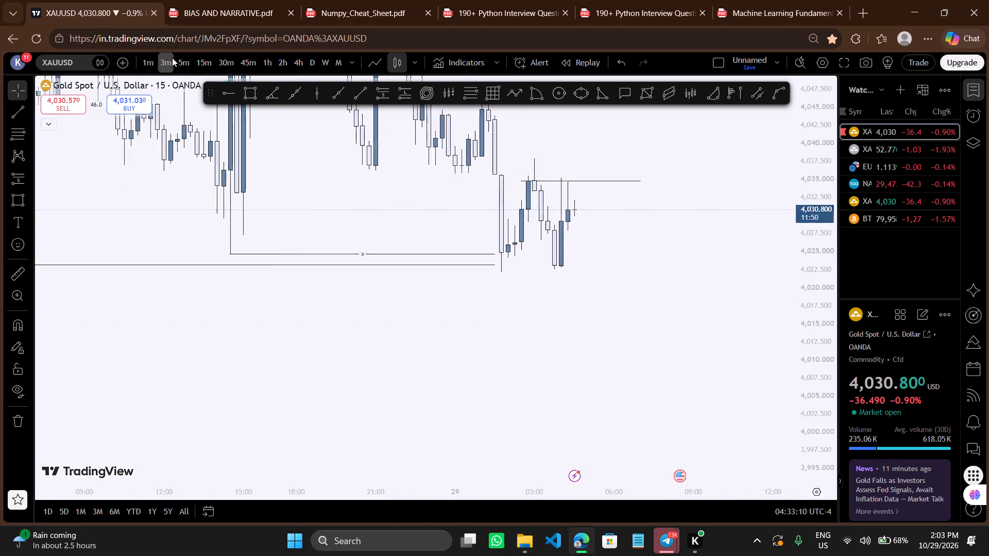
scroll(445, 433, down, 7)
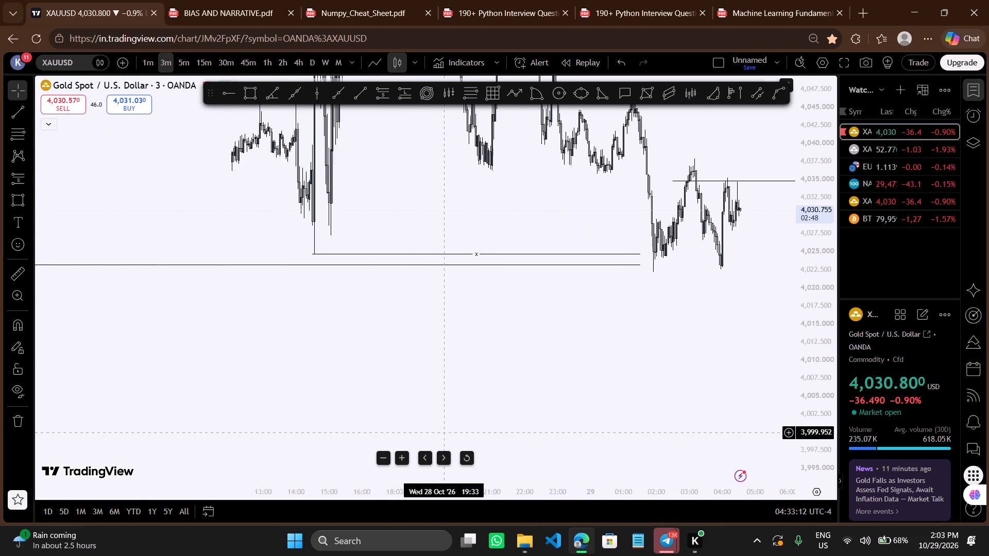
scroll(445, 433, up, 1)
scroll(546, 373, down, 5)
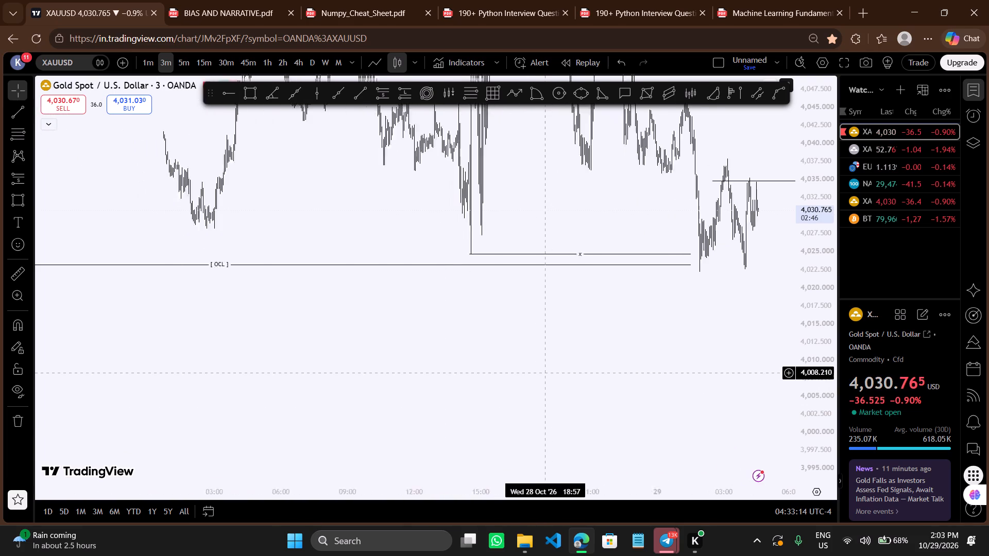
scroll(546, 373, down, 1)
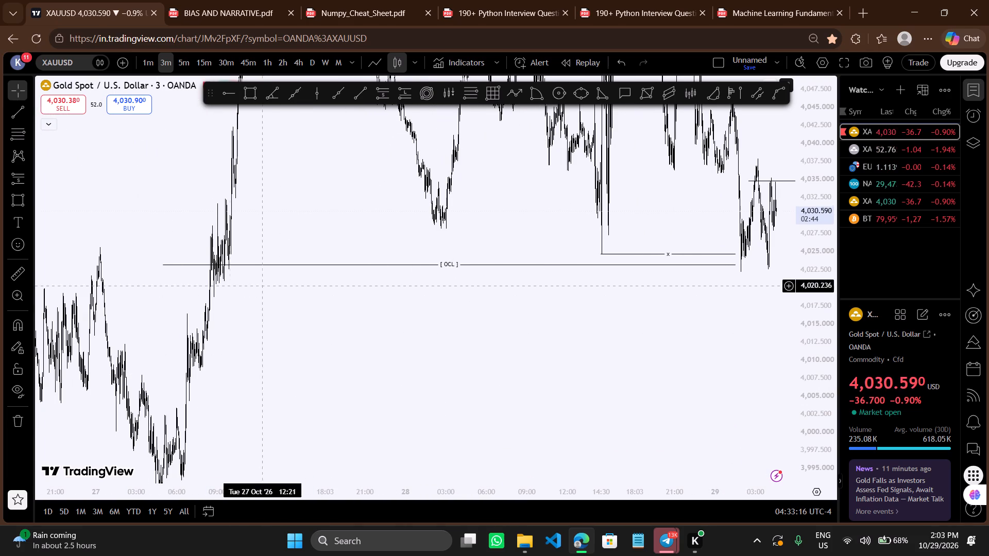
drag(164, 266, 227, 268)
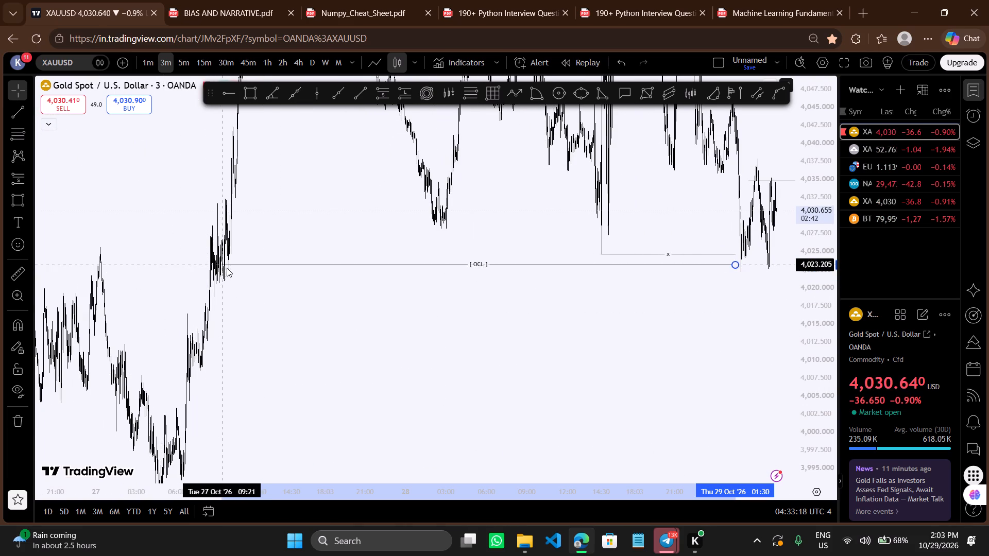
drag(227, 268, 211, 269)
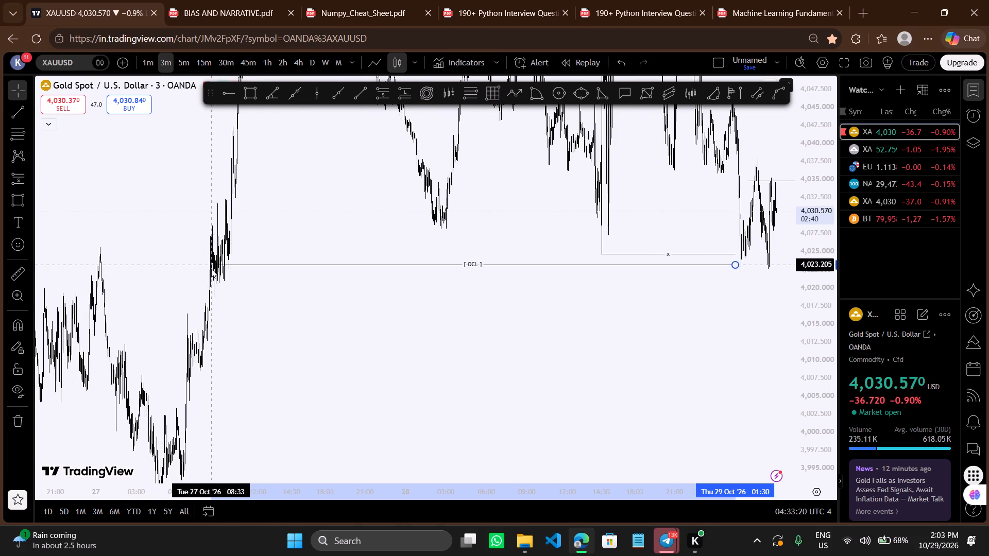
drag(211, 269, 209, 269)
Extend the end of the x line to the 29 October candle at about 01:51, keeping it at 4,024.665.
drag(366, 314, 327, 302)
scroll(327, 302, up, 4)
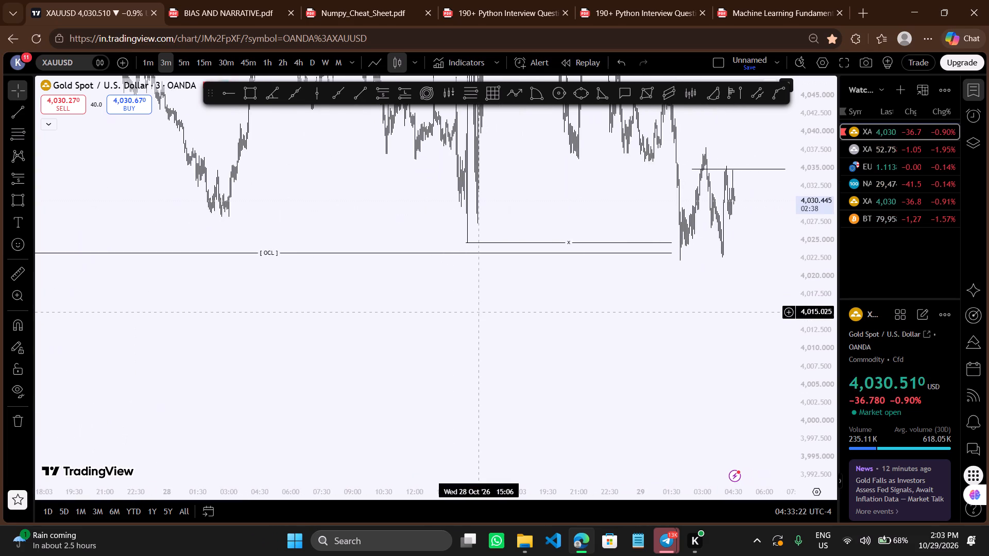
drag(479, 312, 339, 332)
scroll(339, 332, up, 3)
drag(452, 334, 453, 411)
drag(641, 312, 620, 315)
scroll(620, 315, up, 3)
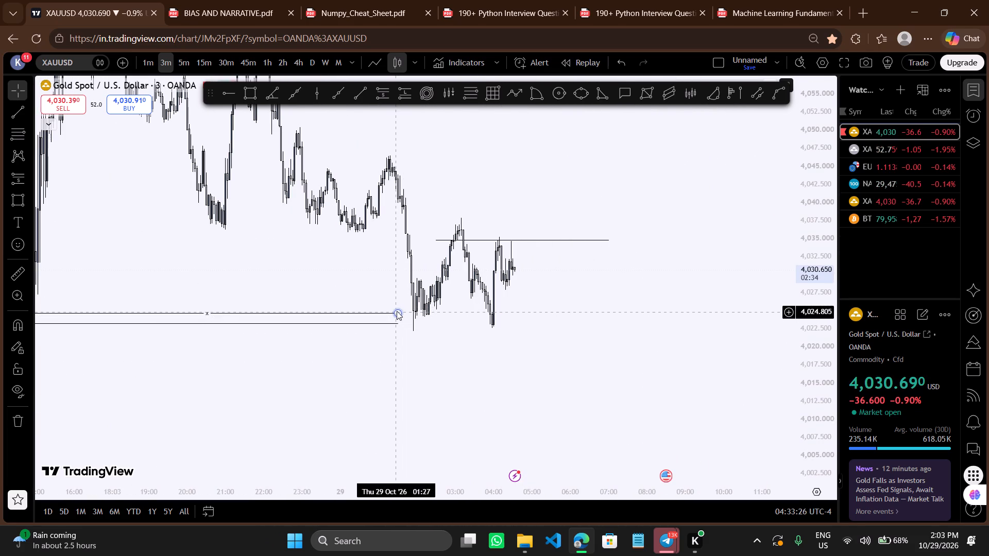
drag(397, 311, 412, 315)
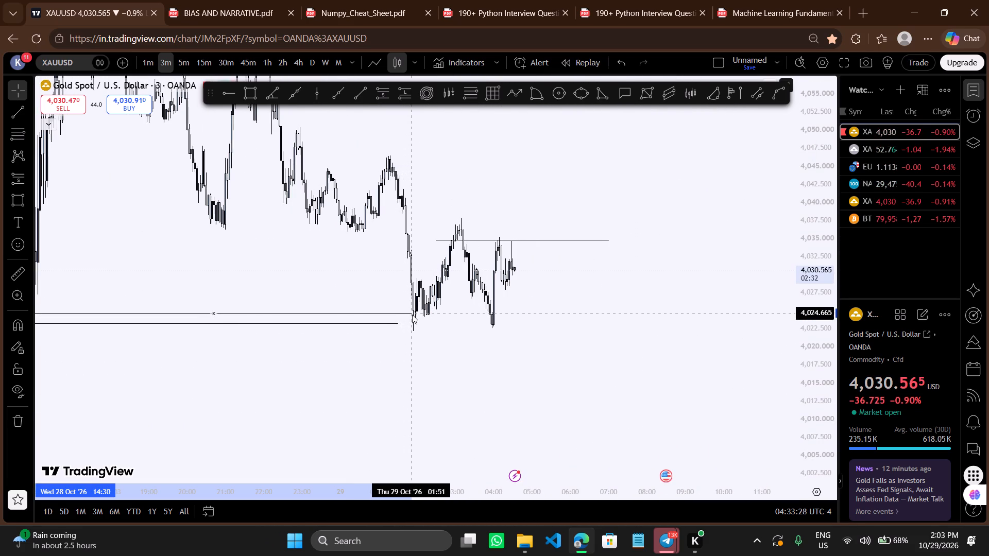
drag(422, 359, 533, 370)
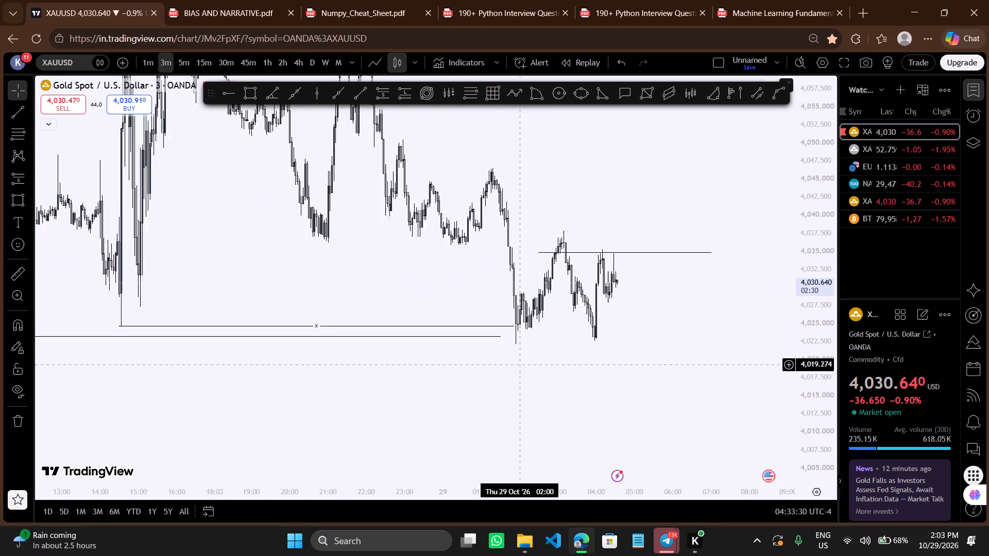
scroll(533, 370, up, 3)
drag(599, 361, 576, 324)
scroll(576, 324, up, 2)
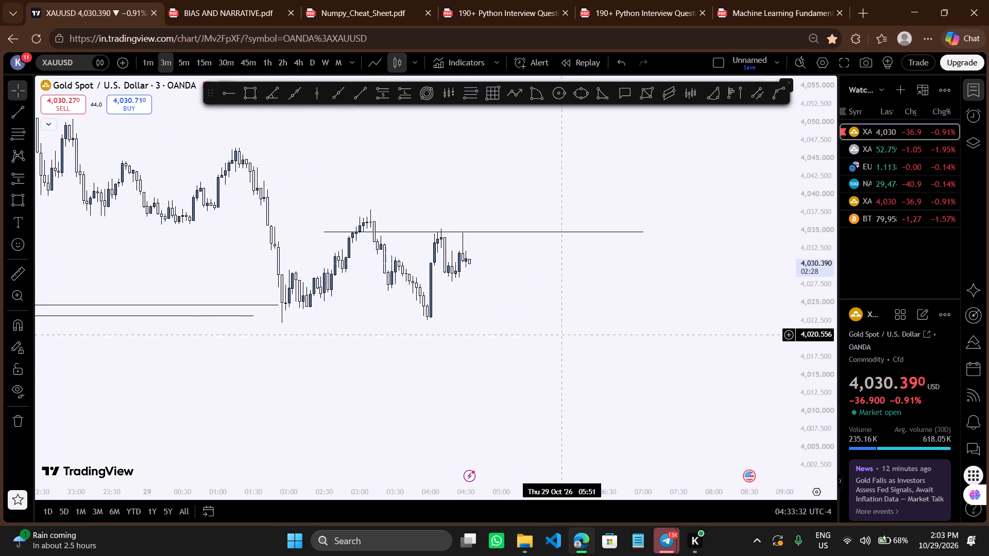
Open the GoCharting terminal in a new browser tab and close its Diwali offer.
click(859, 11)
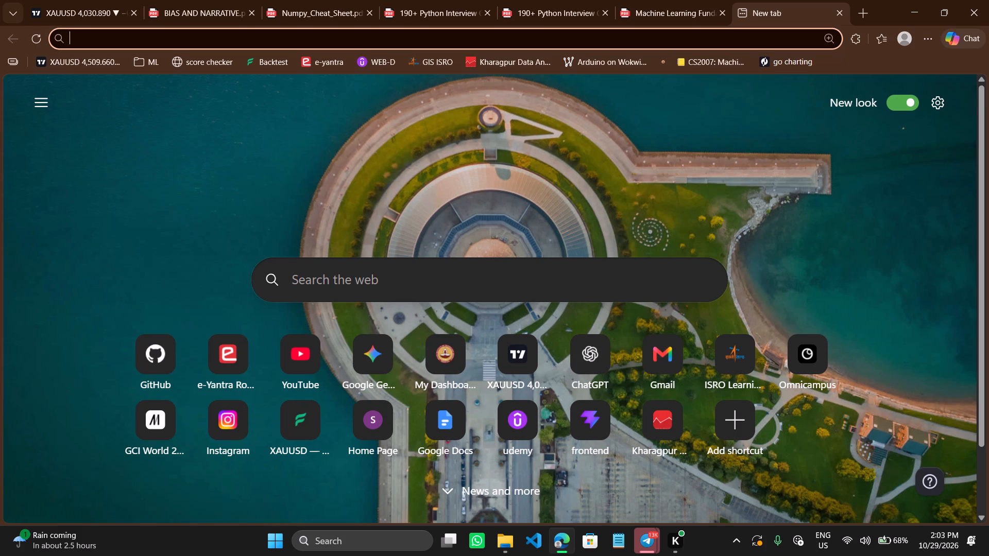
click(794, 57)
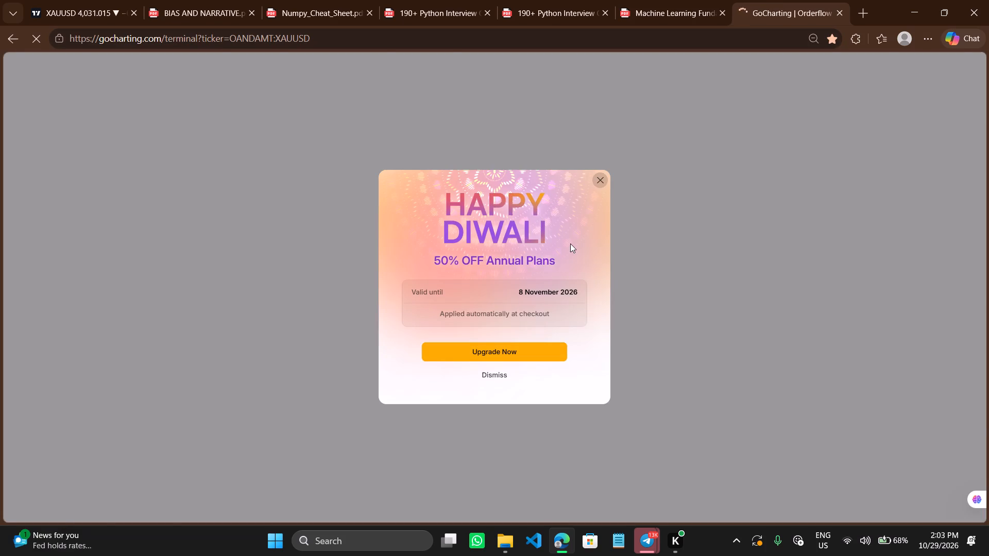
click(603, 181)
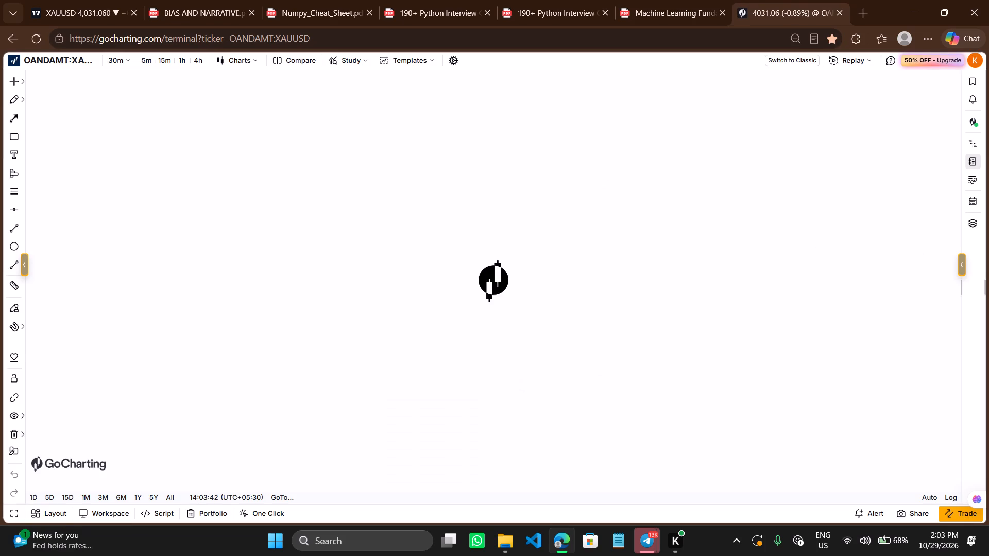
Search the symbols for "nifty" and load the NIFTY 50 index chart from NSE.
drag(704, 335, 742, 275)
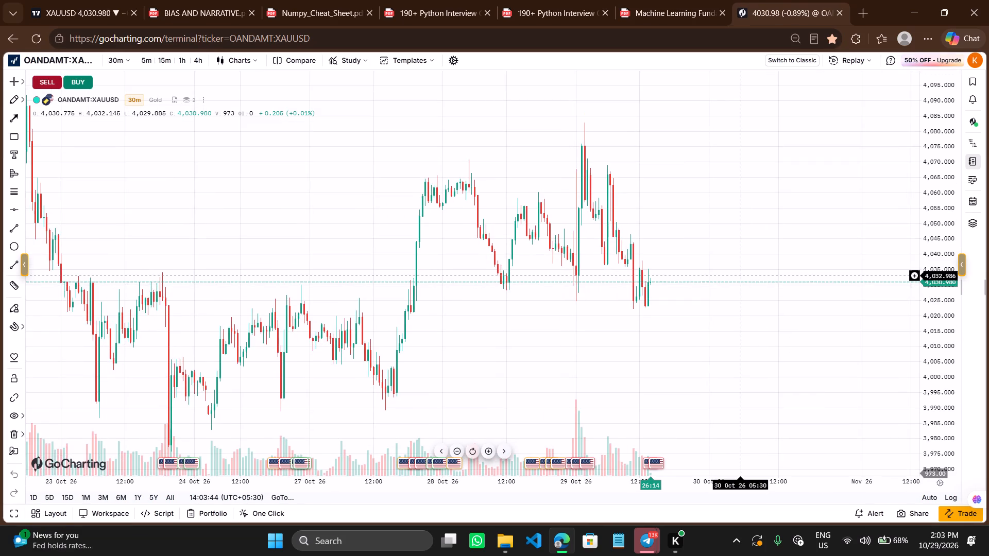
click(76, 56)
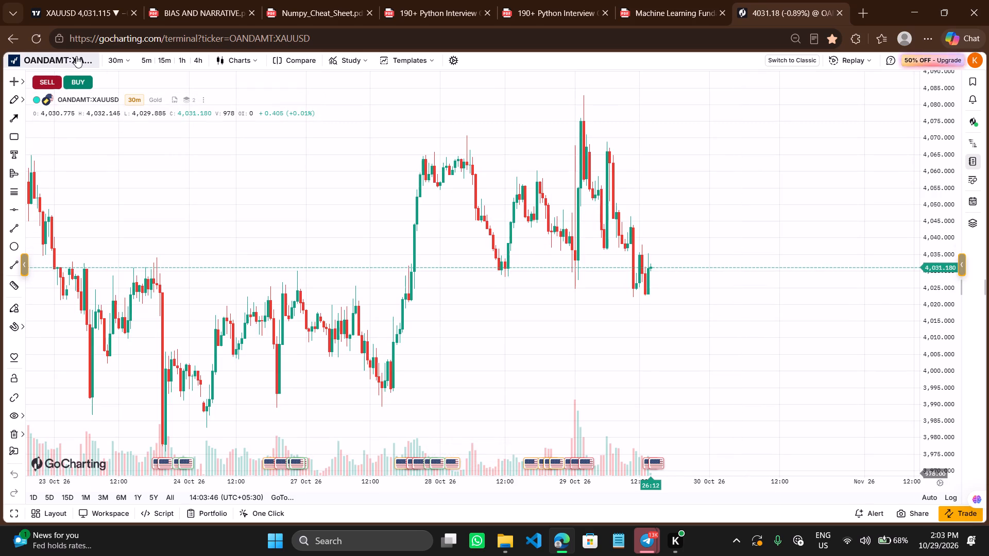
text(nifty)
key(space)
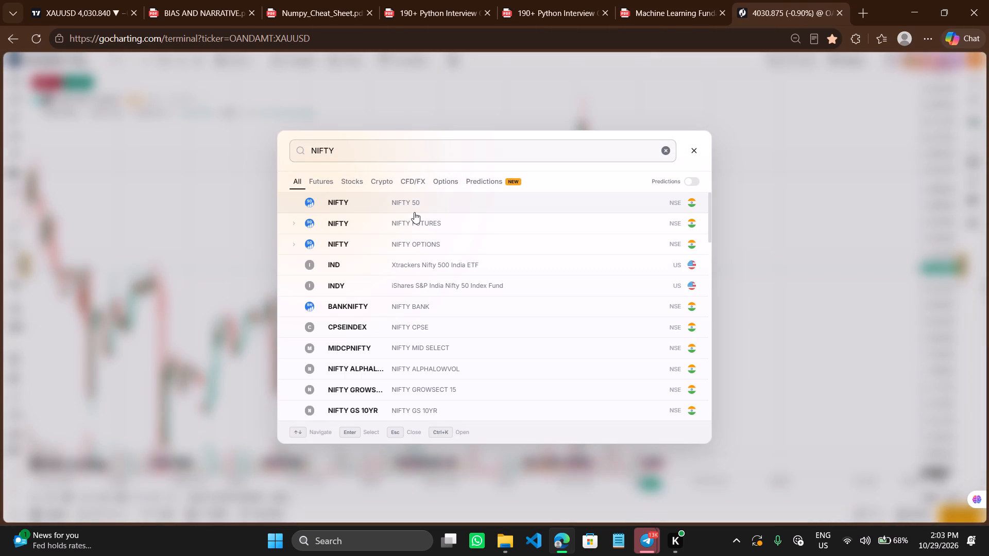
click(415, 203)
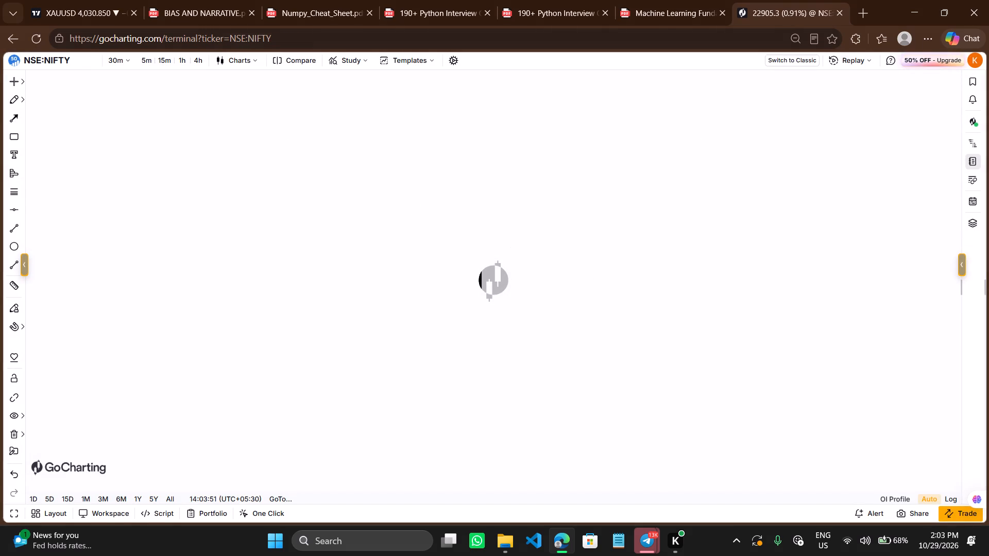
Examine the NIFTY 30-minute chart around the idm line, the purple zone and the latest candles.
drag(760, 359, 721, 363)
scroll(721, 363, down, 1)
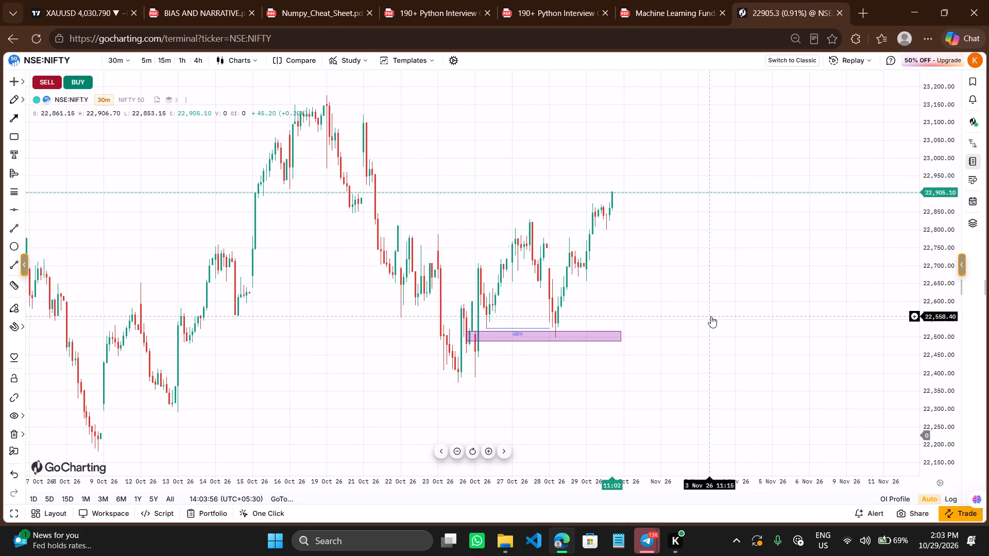
drag(711, 316, 735, 305)
scroll(735, 305, up, 2)
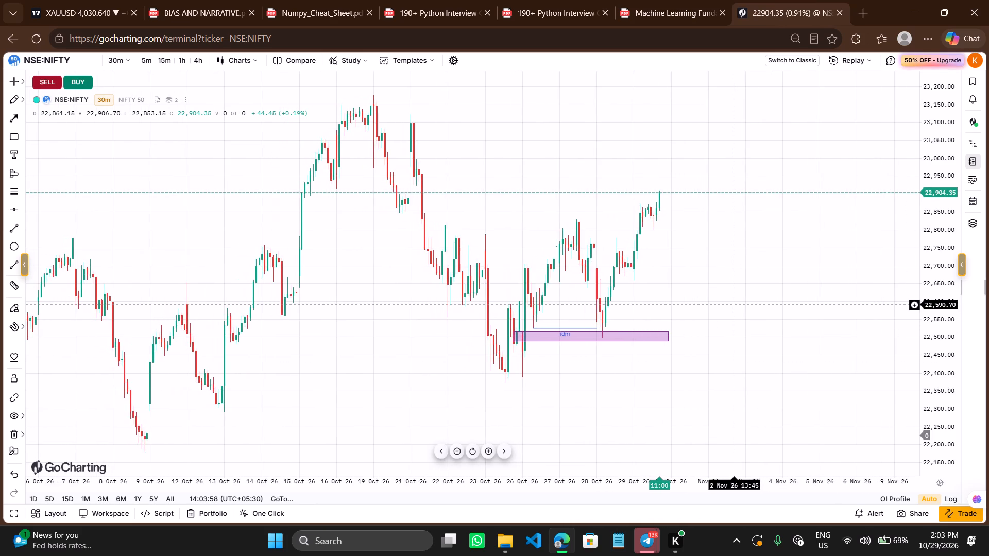
scroll(735, 305, up, 3)
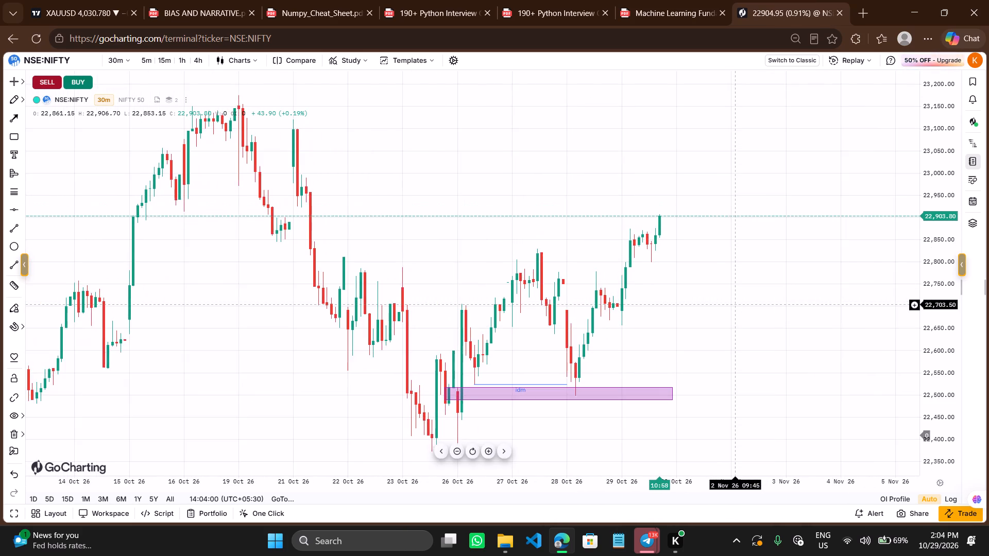
scroll(735, 305, up, 1)
drag(687, 318, 648, 323)
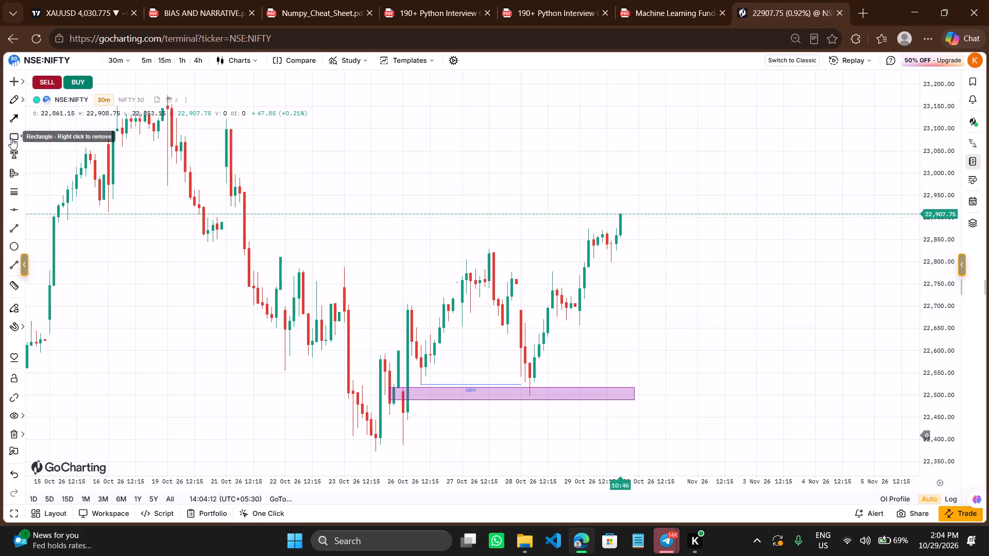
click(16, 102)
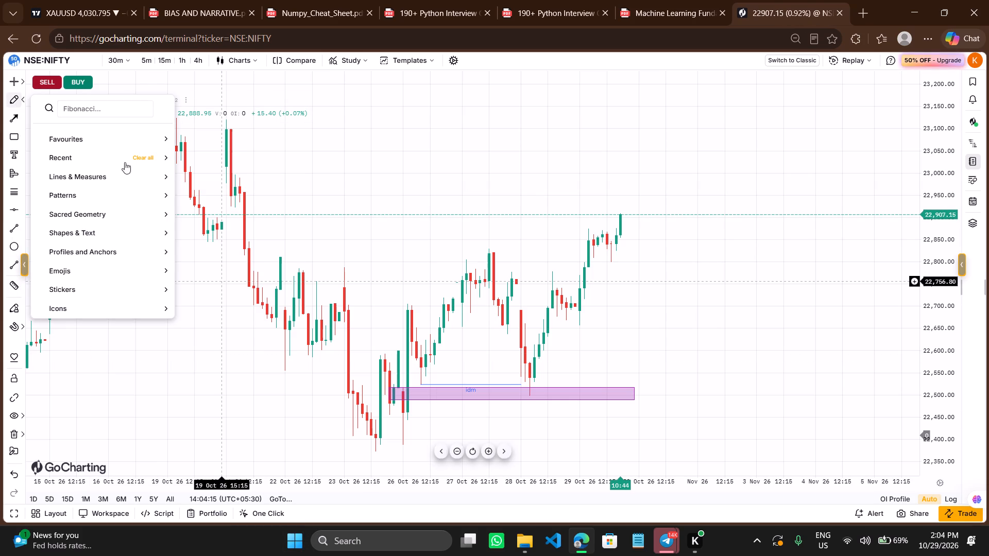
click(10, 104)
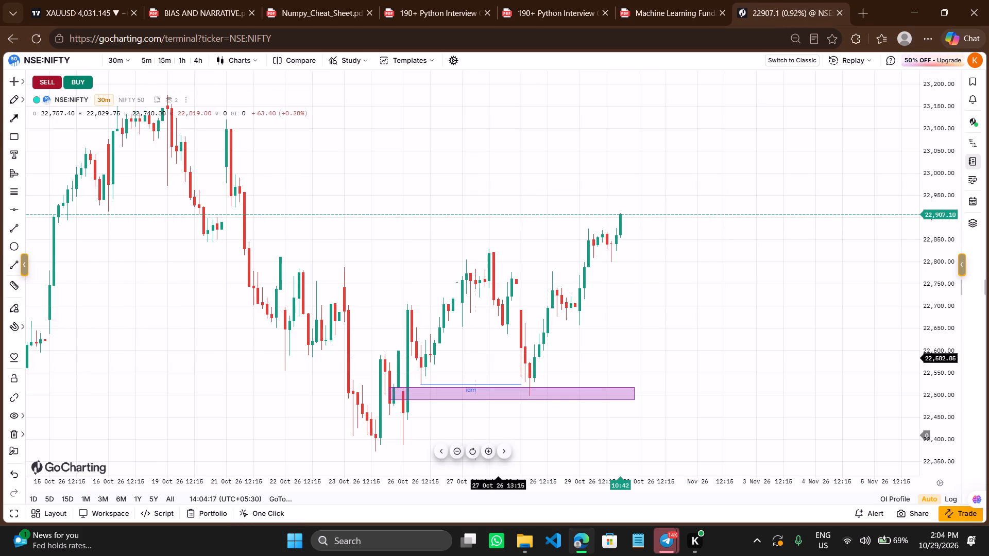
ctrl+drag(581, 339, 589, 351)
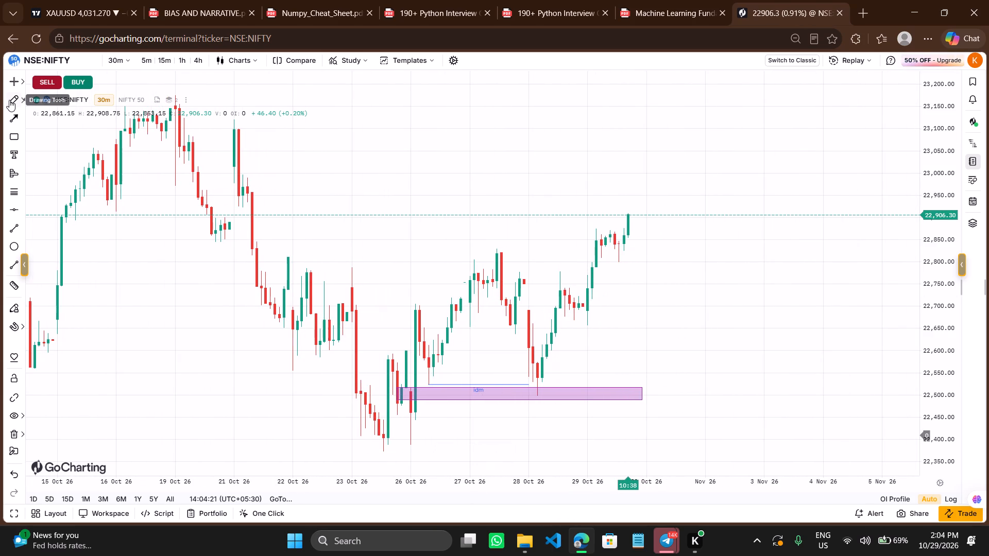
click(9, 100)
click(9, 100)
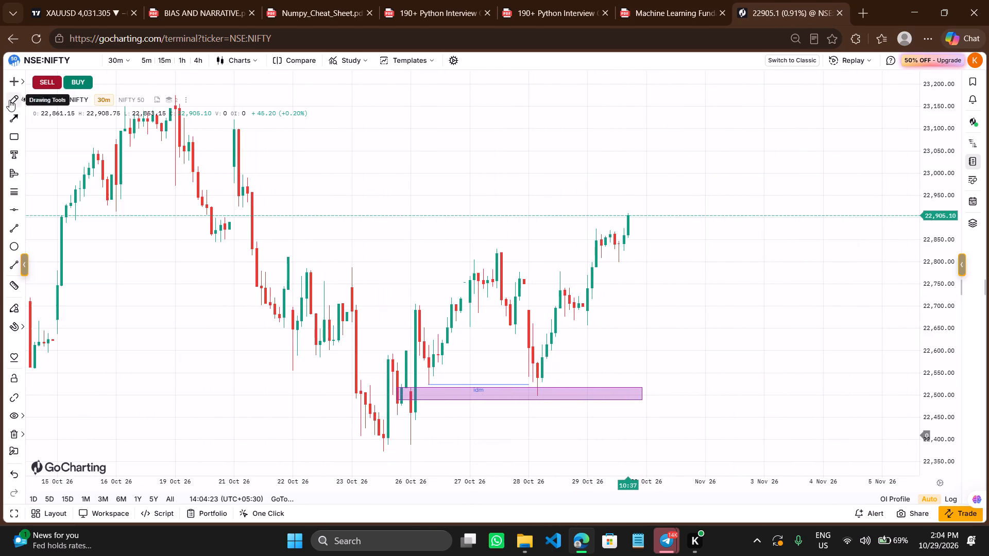
Draw a horizontal trend line at about 22,656.78 from the low of the 29 October 09:15 candle to 30 October 10:45.
click(16, 225)
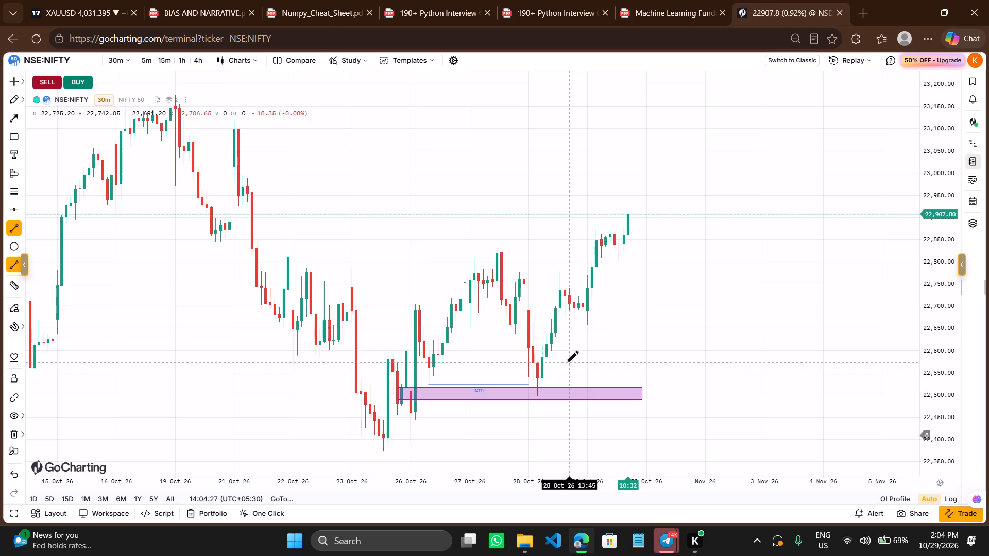
ctrl+click(589, 334)
shift+click(660, 332)
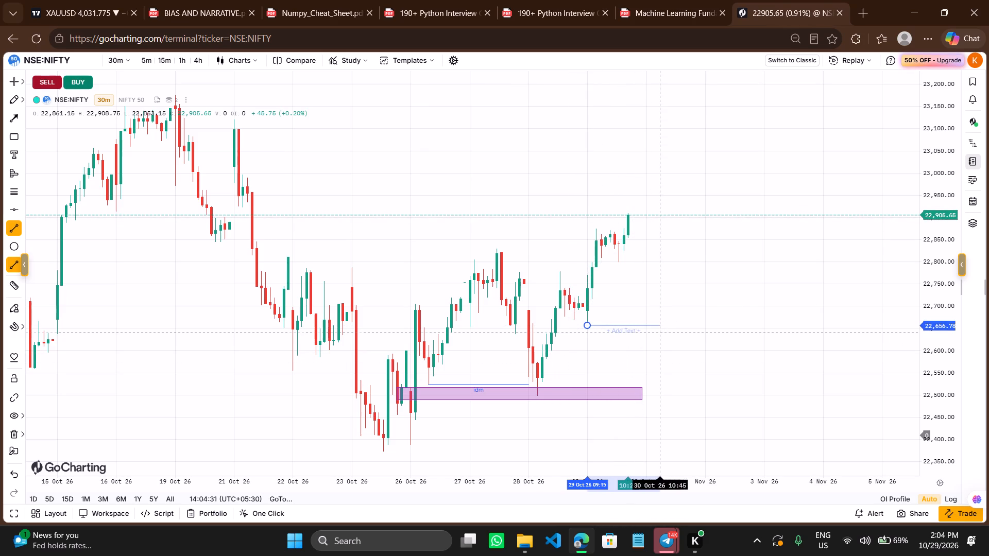
Step the NIFTY chart down to 15-minute and 5-minute candles and examine price around the new line and purple zone.
drag(709, 397, 721, 382)
drag(721, 382, 702, 372)
scroll(702, 372, up, 1)
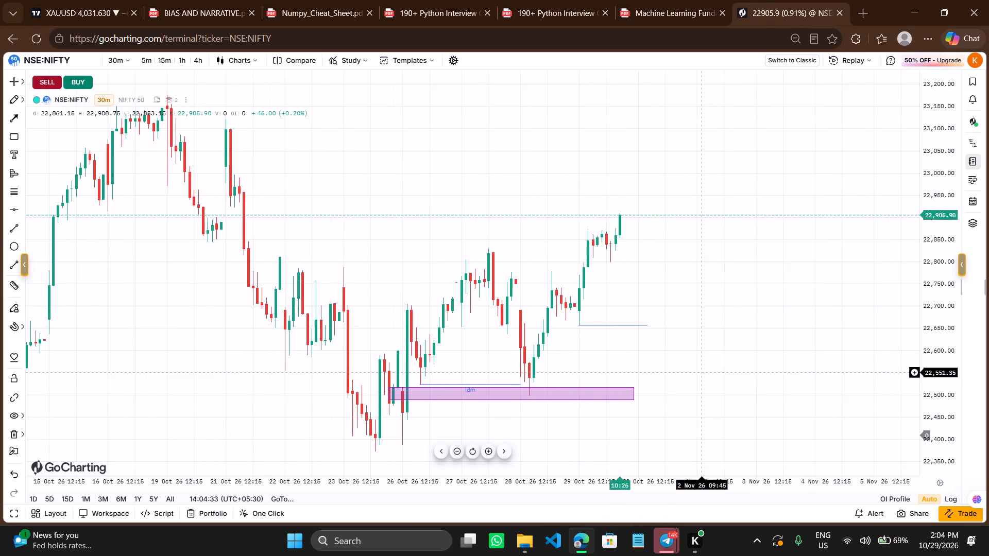
scroll(702, 372, up, 1)
drag(673, 361, 611, 346)
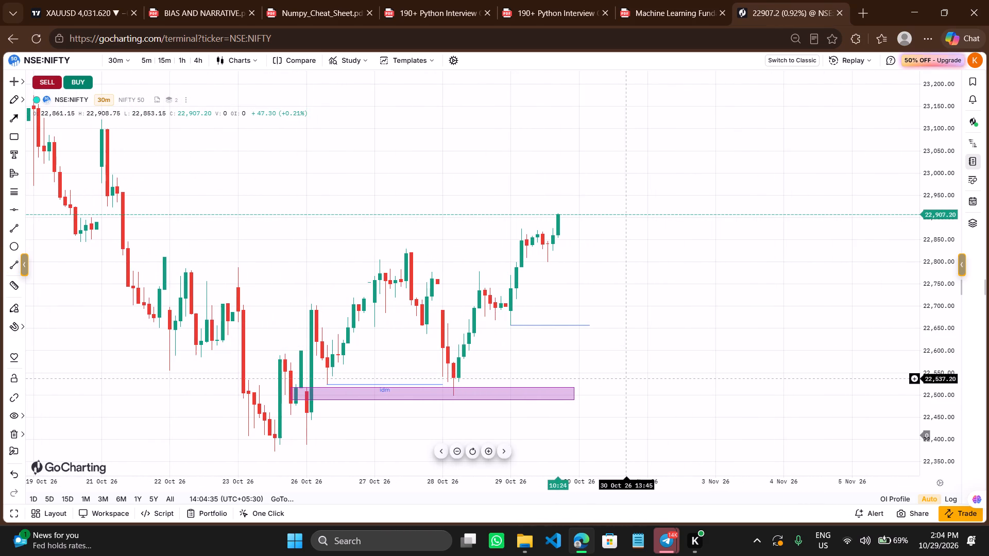
drag(639, 364, 654, 345)
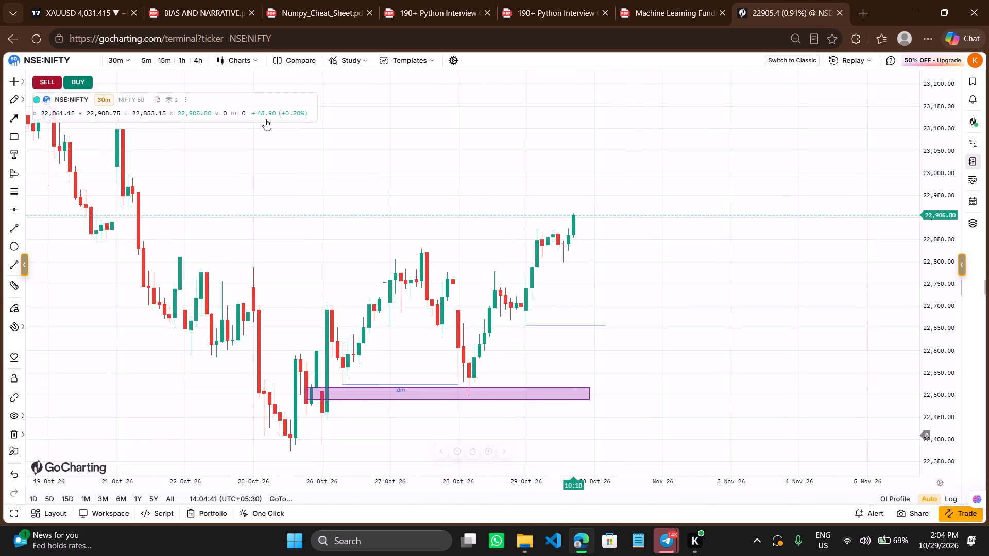
click(162, 57)
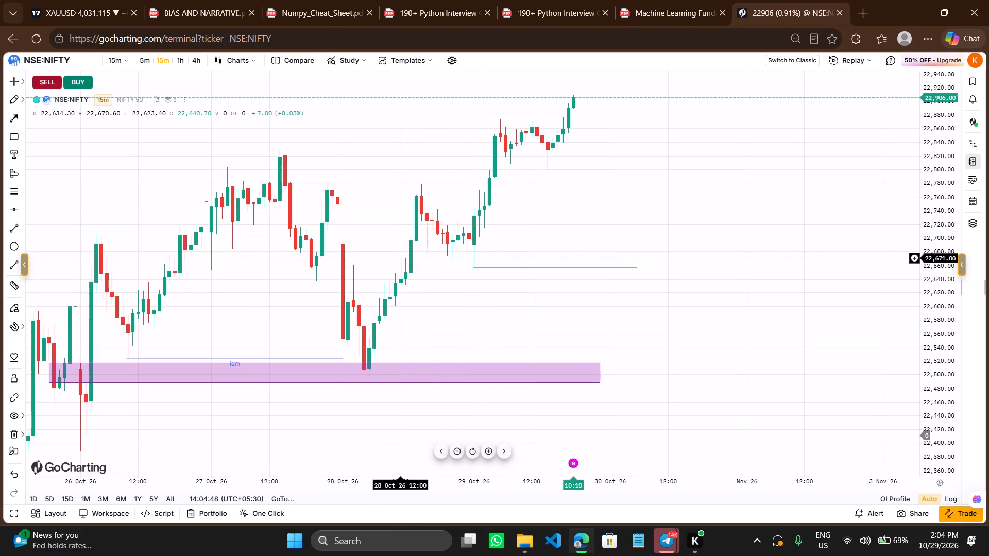
click(148, 59)
scroll(412, 280, down, 1)
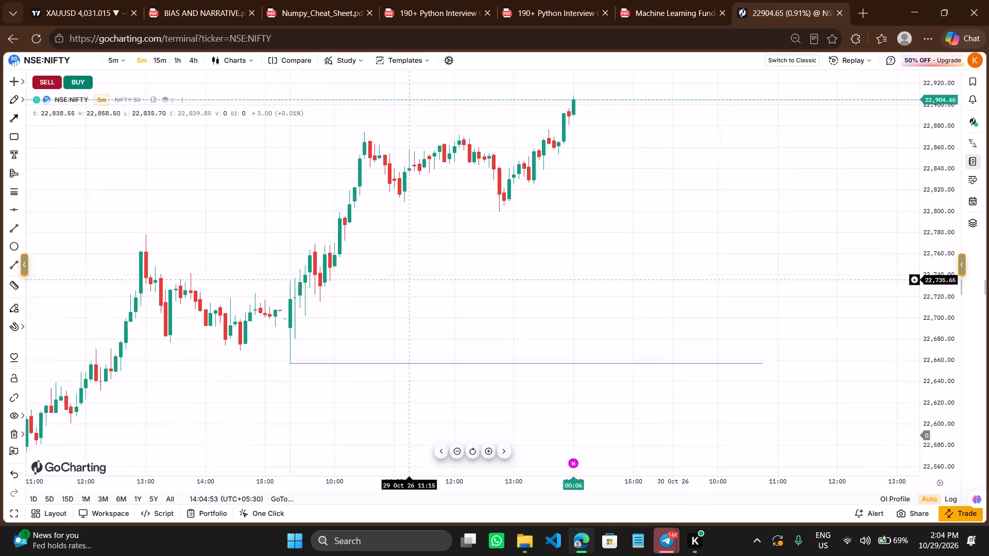
scroll(412, 280, down, 1)
drag(453, 274, 544, 266)
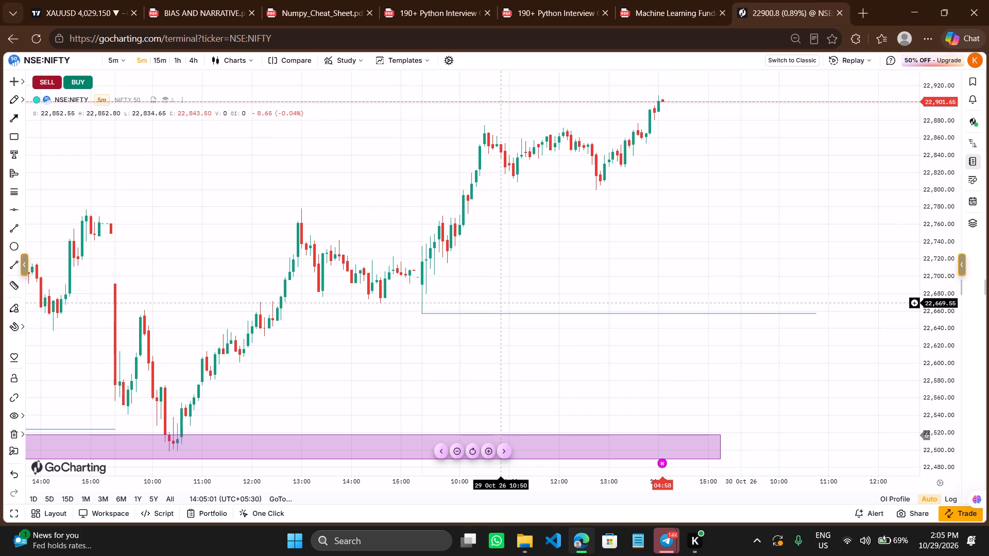
drag(549, 273, 551, 295)
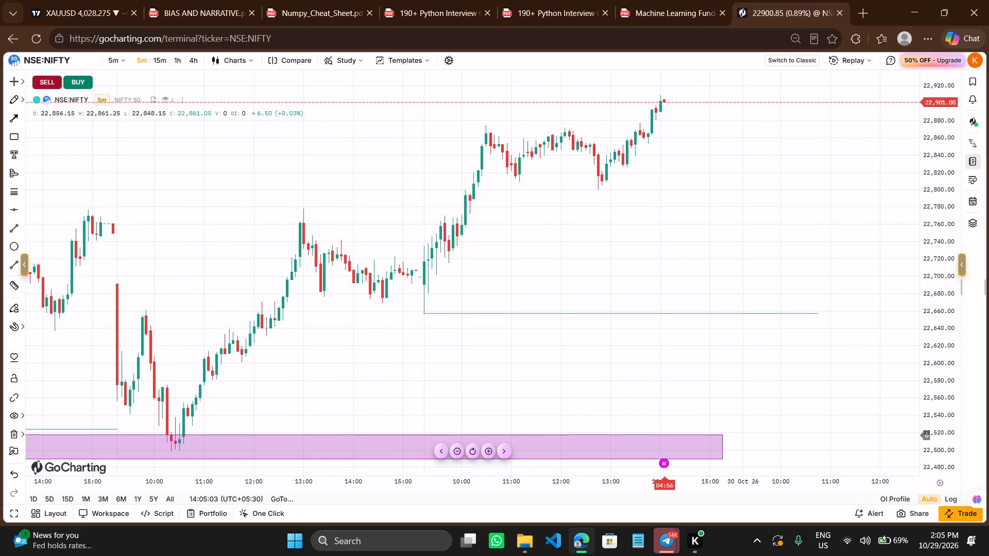
drag(551, 295, 551, 296)
drag(612, 258, 646, 269)
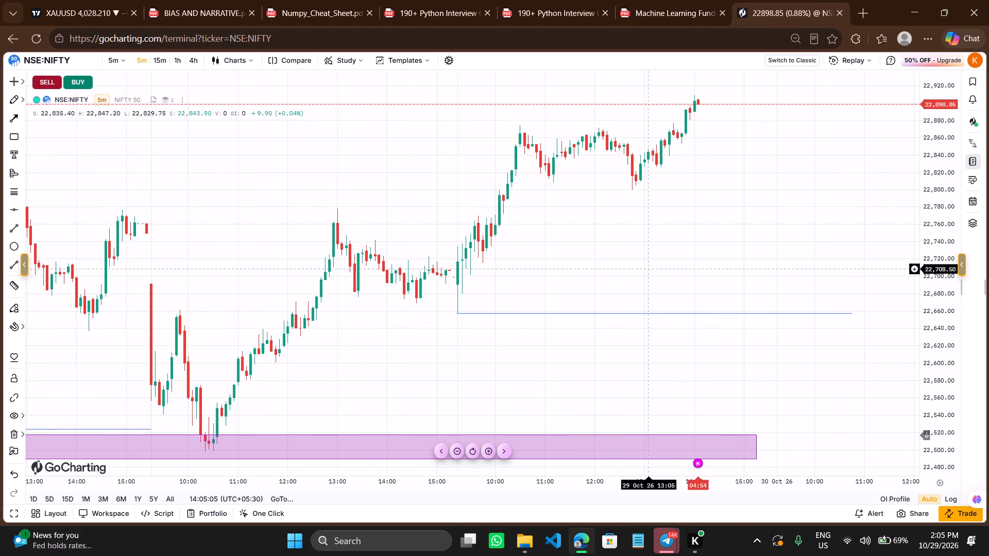
Return to the XAUUSD chart in TradingView and examine the latest 3-minute candles below the upper horizontal line.
click(87, 0)
drag(493, 358, 664, 318)
scroll(664, 318, up, 1)
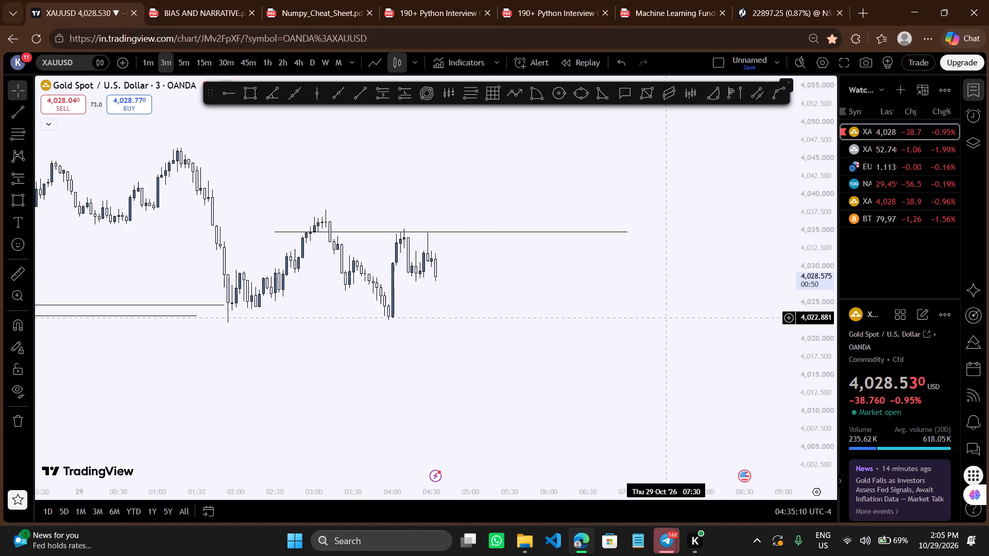
drag(412, 364, 590, 322)
drag(559, 317, 519, 331)
scroll(519, 331, up, 1)
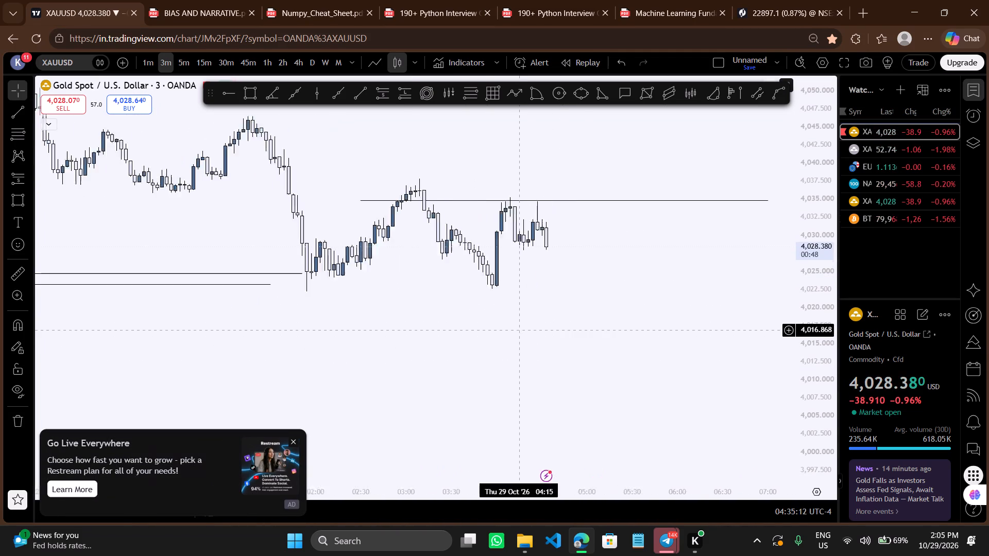
scroll(519, 331, up, 1)
drag(600, 301, 568, 315)
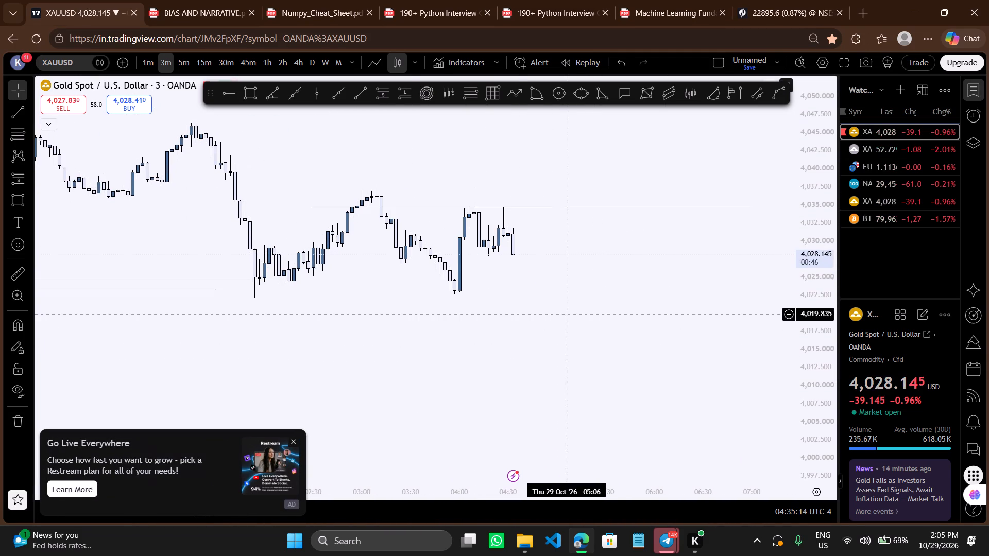
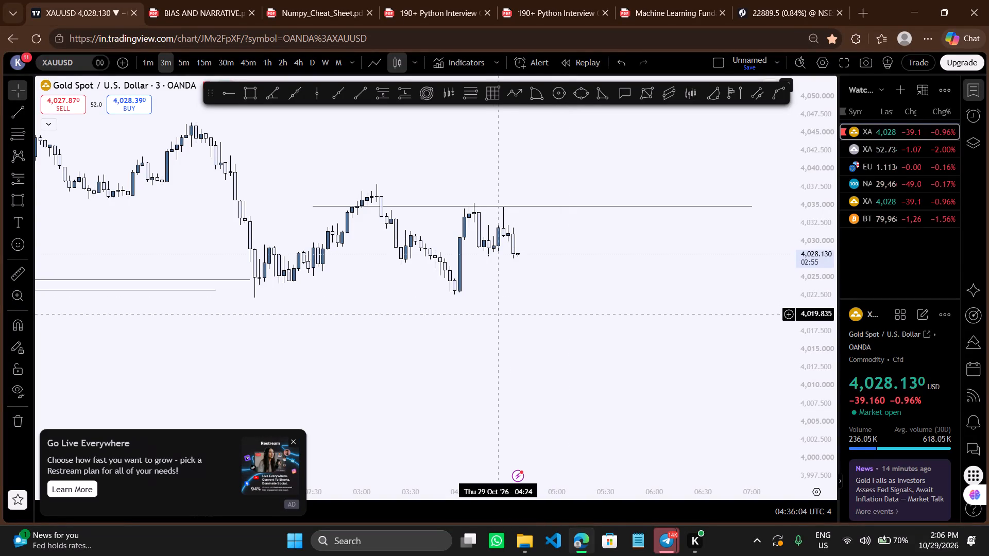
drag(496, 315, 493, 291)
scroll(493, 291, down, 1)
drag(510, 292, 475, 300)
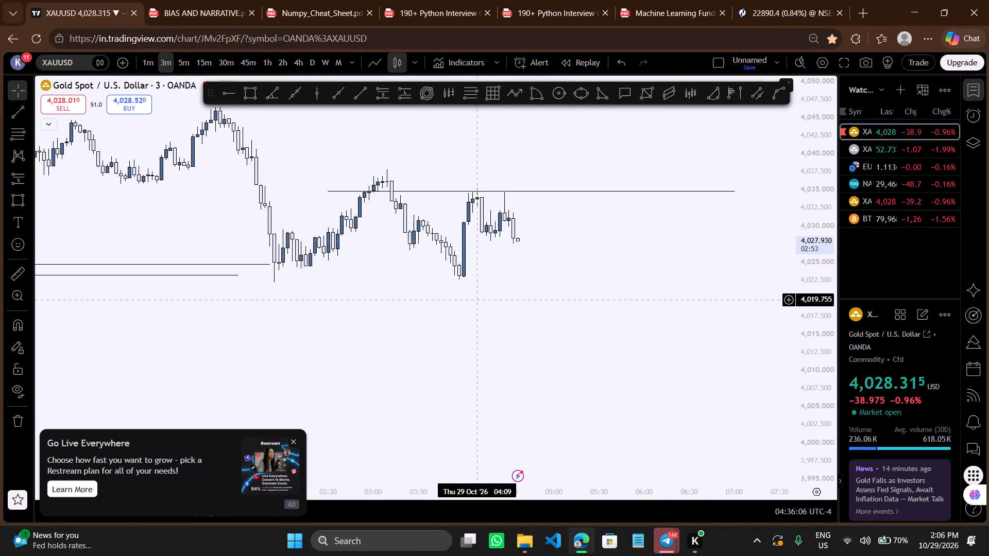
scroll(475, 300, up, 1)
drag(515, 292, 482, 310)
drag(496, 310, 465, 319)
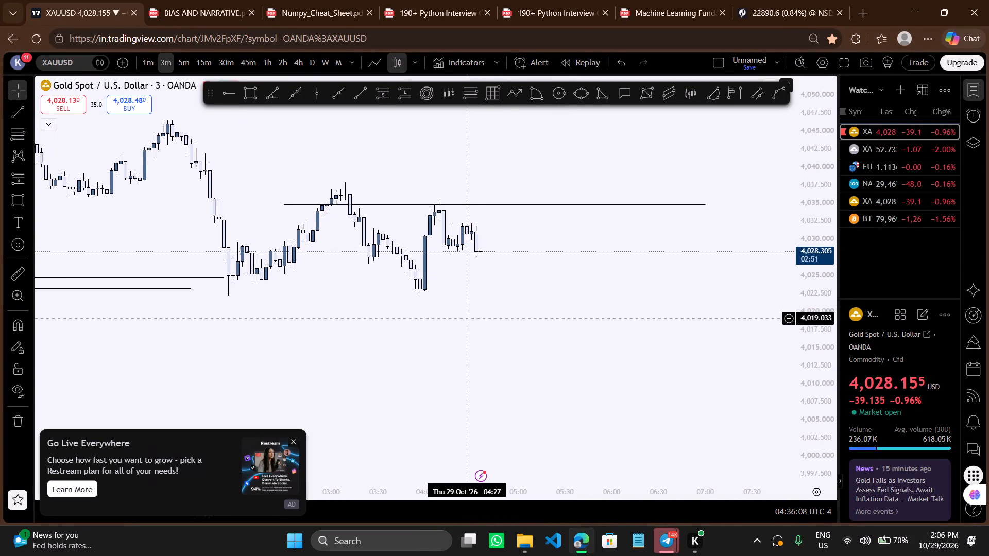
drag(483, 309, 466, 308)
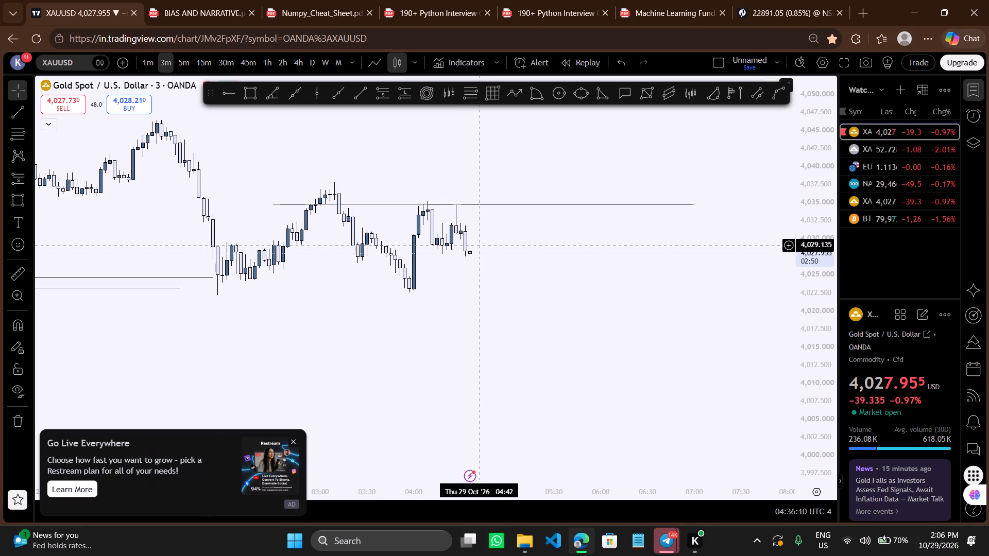
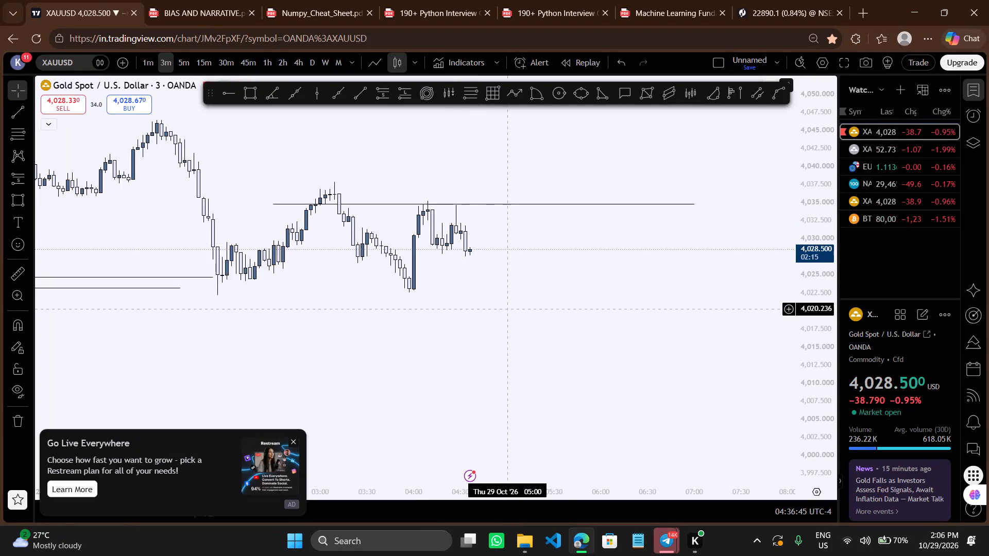
Examine the US economic events scheduled for 29 Oct '26 08:30 on the gold chart, including their forecast and previous figures.
drag(508, 309, 535, 281)
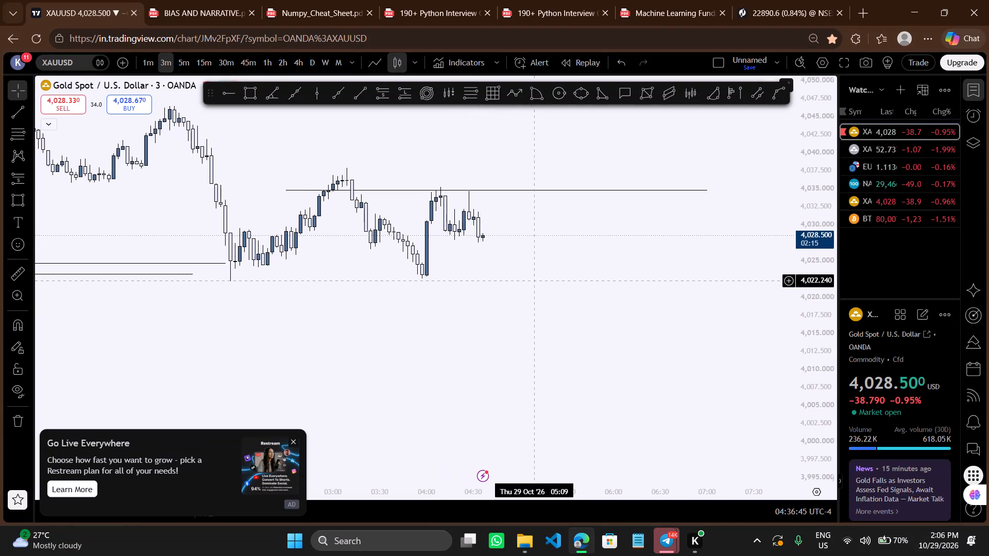
scroll(535, 281, down, 1)
drag(520, 320, 531, 311)
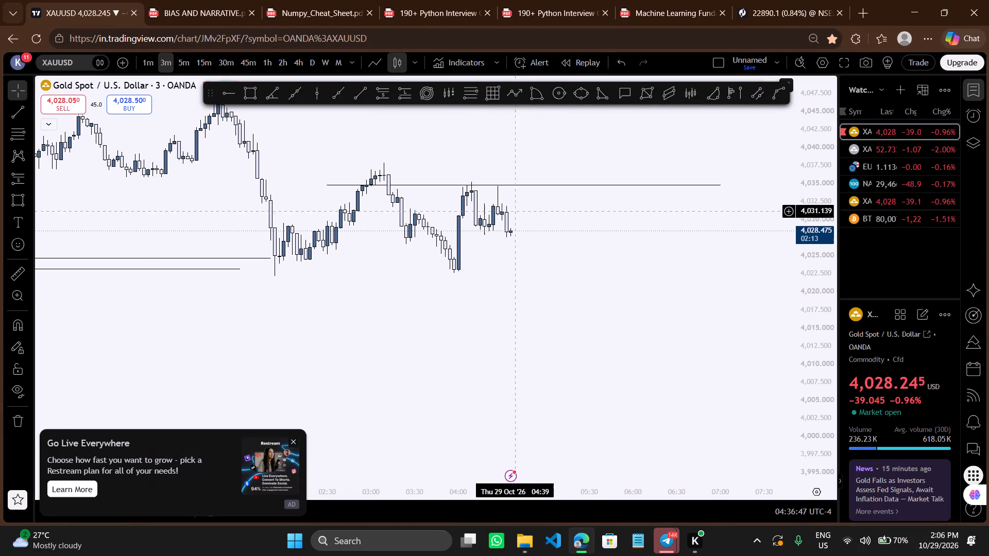
drag(628, 374, 351, 346)
scroll(482, 363, down, 2)
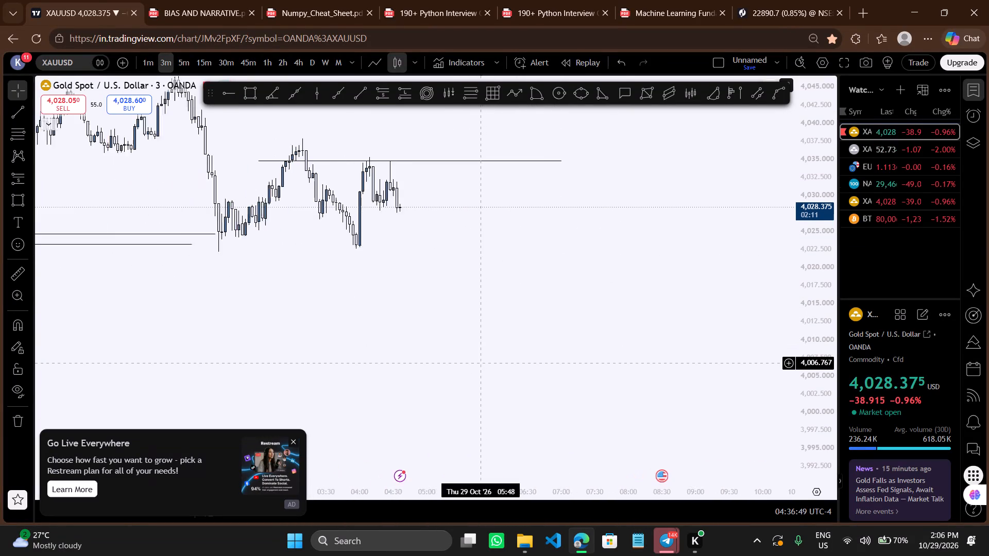
drag(669, 486, 669, 481)
click(669, 481)
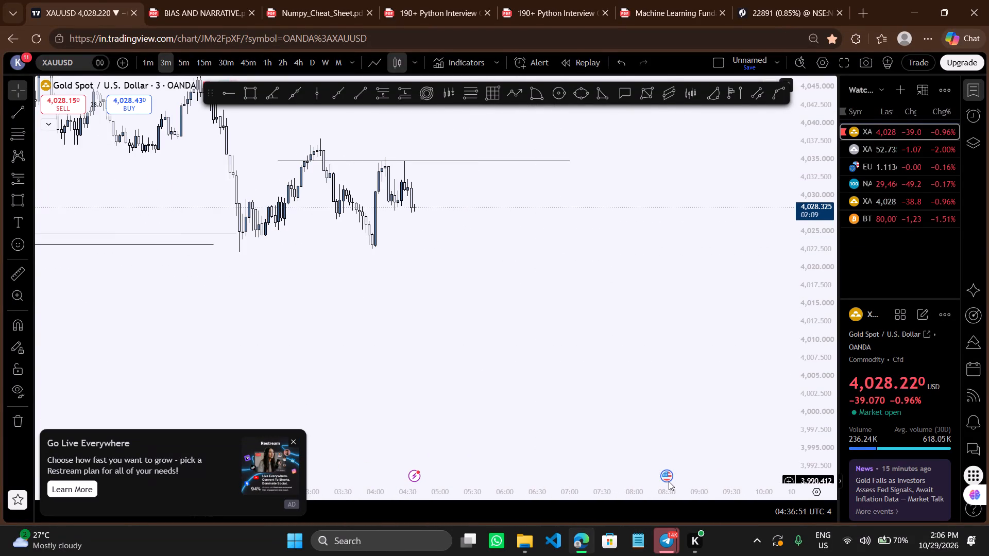
scroll(642, 374, down, 4)
scroll(642, 374, up, 1)
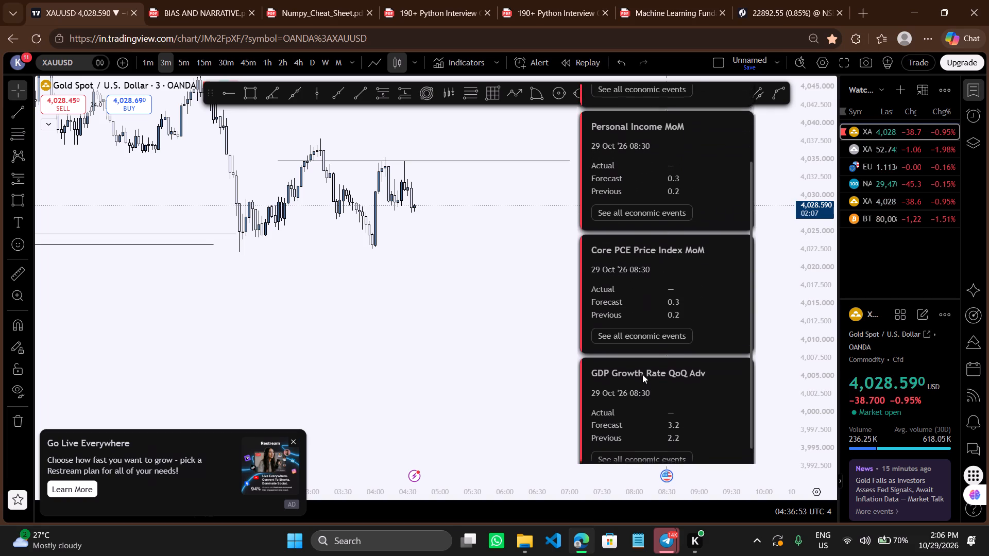
scroll(642, 374, up, 4)
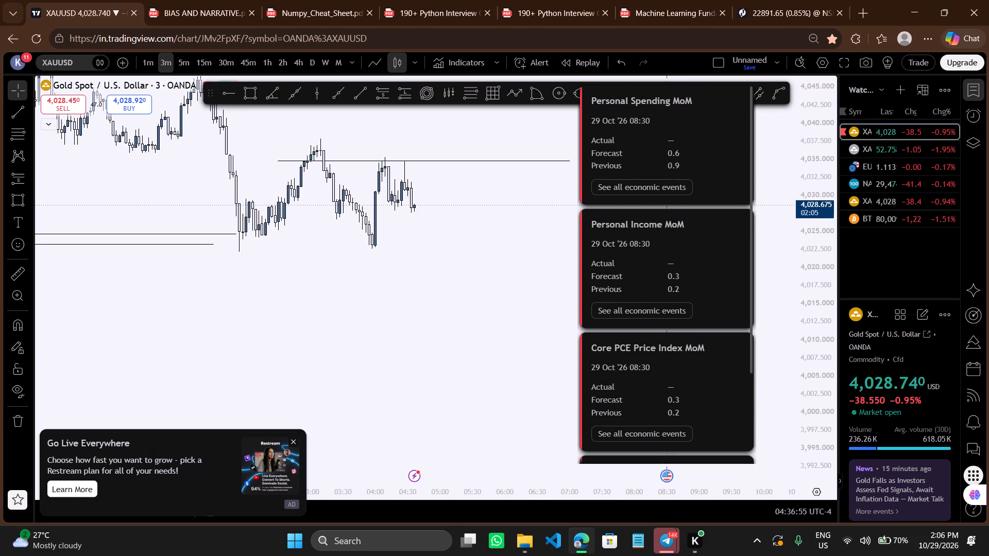
click(498, 350)
Extend the later end of the [ OCL ] line at 4,023.205 to the 29 Oct 01:51 candle.
drag(402, 332, 551, 337)
scroll(551, 337, down, 5)
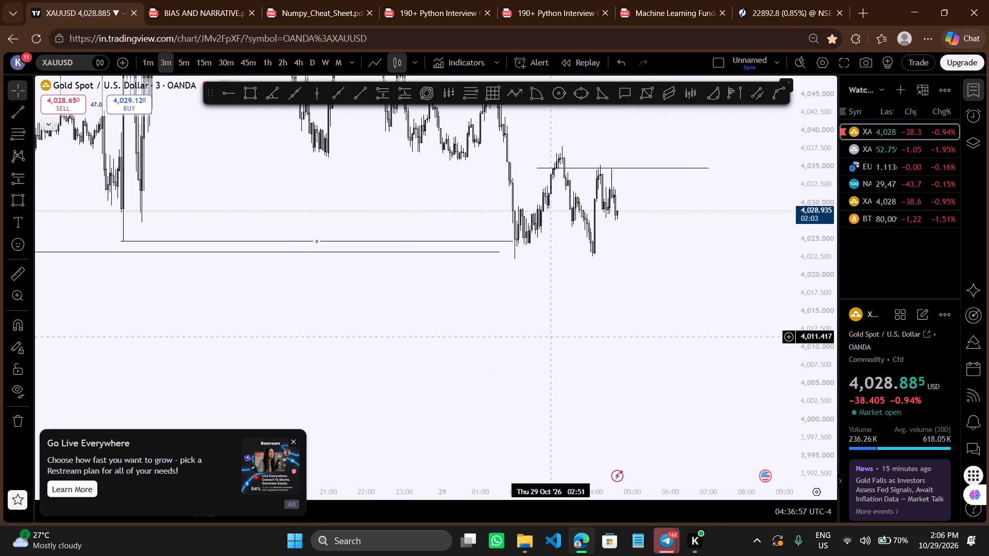
scroll(551, 337, down, 1)
drag(553, 253, 560, 253)
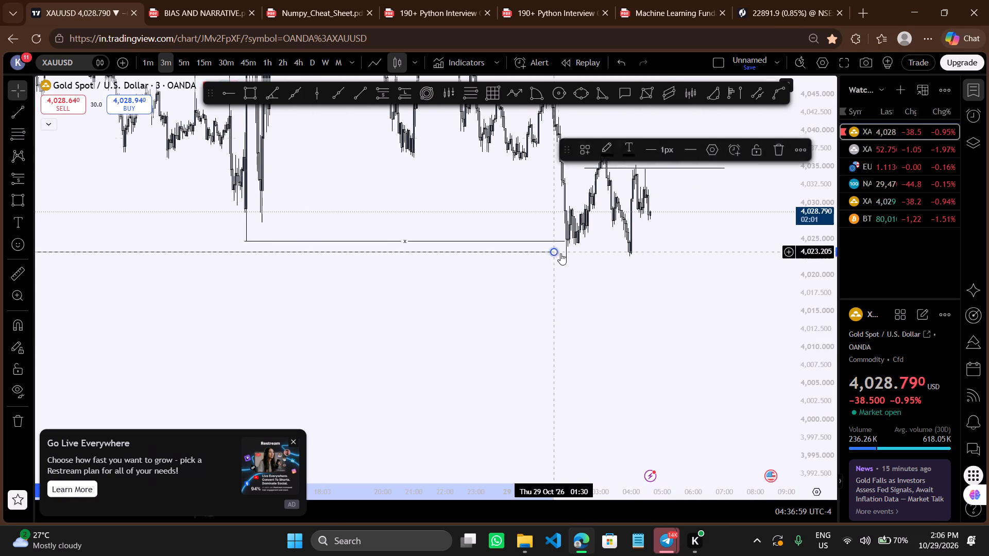
drag(560, 253, 565, 255)
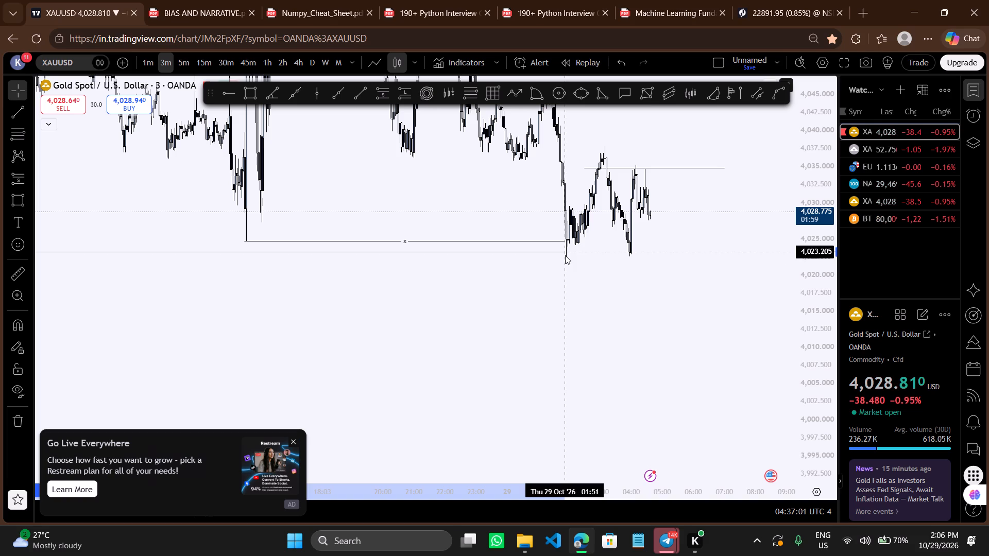
Examine gold's recent price action around the short horizontal level near 4,034.8, switching from the 3-minute to the 15-minute timeframe.
drag(632, 352, 606, 350)
scroll(606, 350, up, 4)
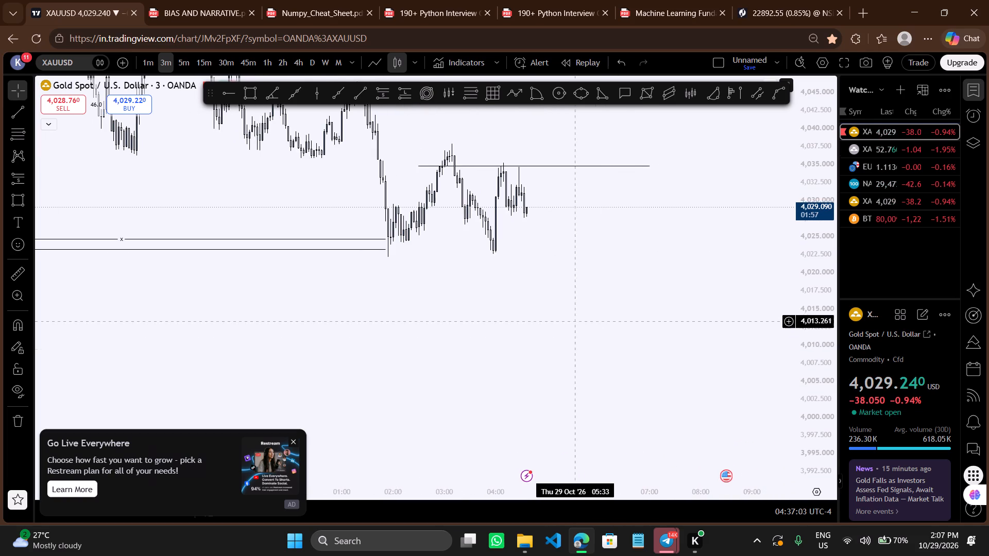
drag(507, 281, 560, 384)
scroll(560, 384, up, 2)
drag(585, 373, 537, 361)
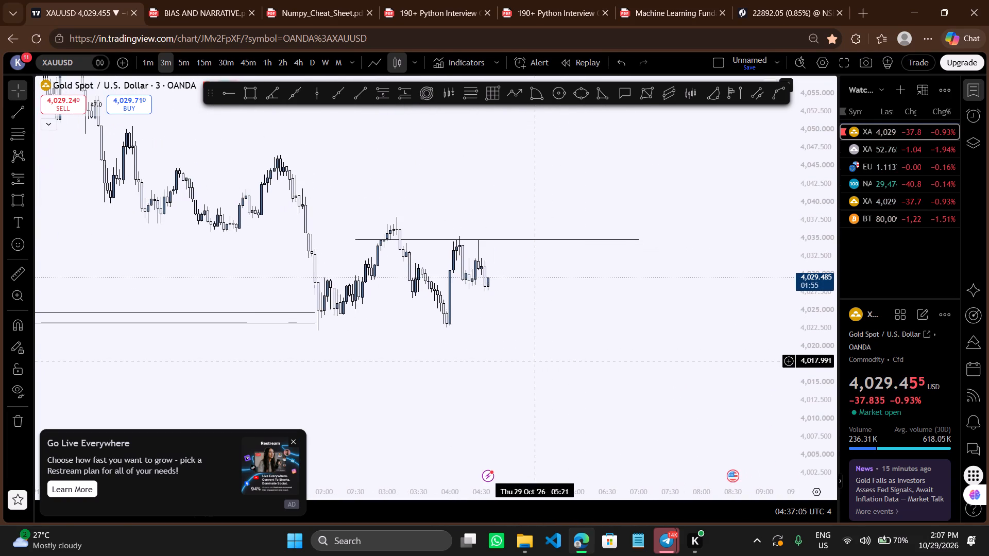
scroll(537, 361, up, 1)
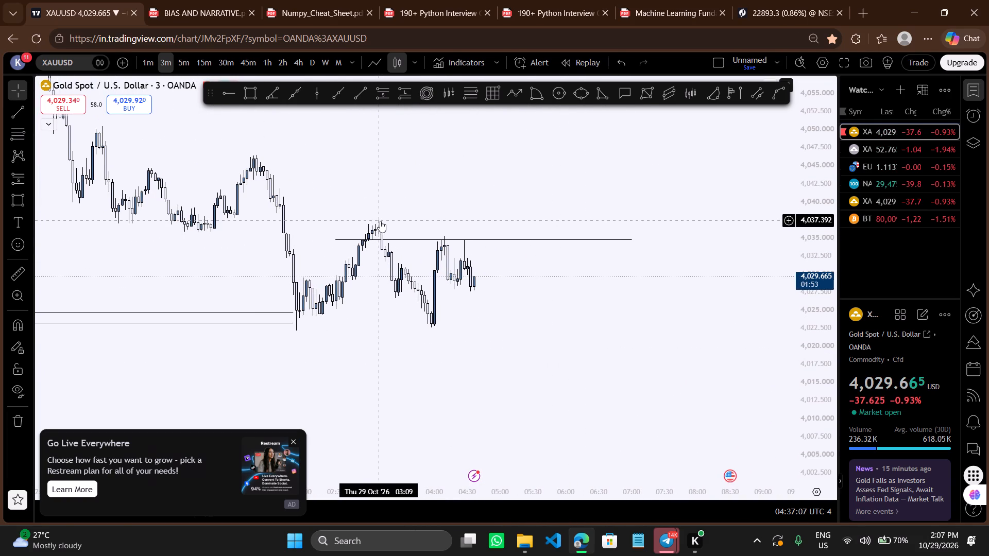
click(203, 62)
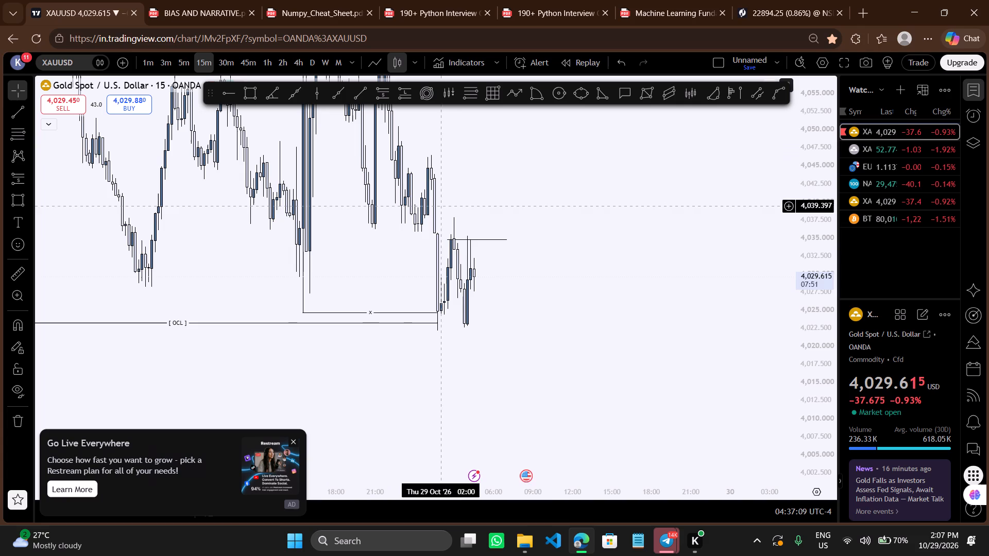
drag(518, 201, 537, 188)
scroll(537, 188, up, 3)
drag(466, 199, 510, 198)
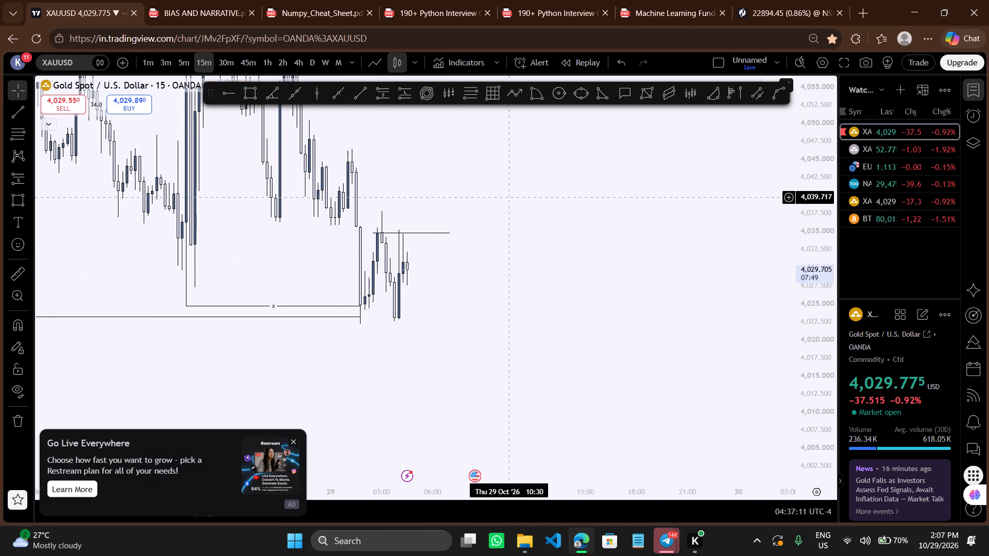
scroll(510, 198, up, 2)
drag(367, 185, 562, 191)
scroll(562, 191, up, 2)
drag(453, 202, 539, 205)
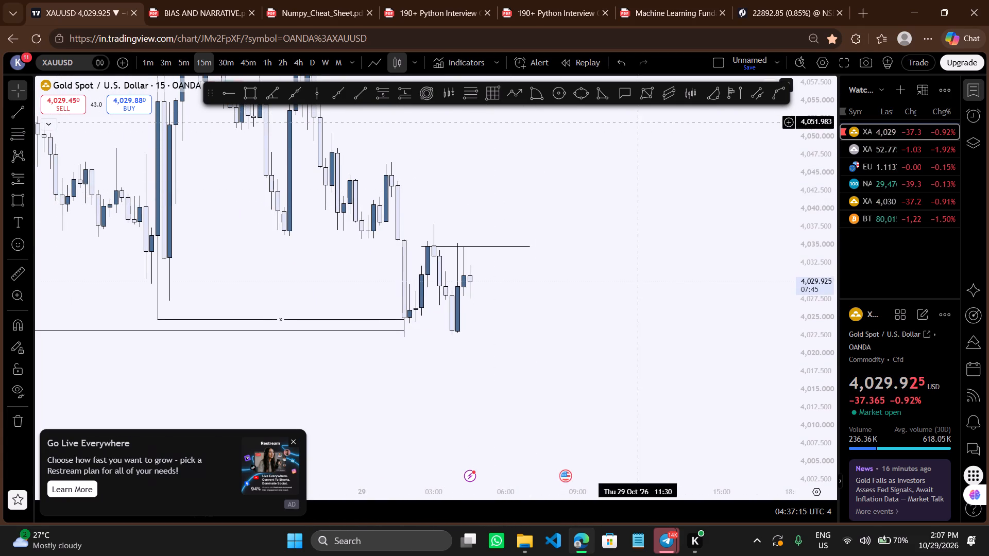
Place a short position with entry at 4,034.827 on the 29 Oct 04:00 candle and tighten its stop to about 4,037.95.
click(381, 93)
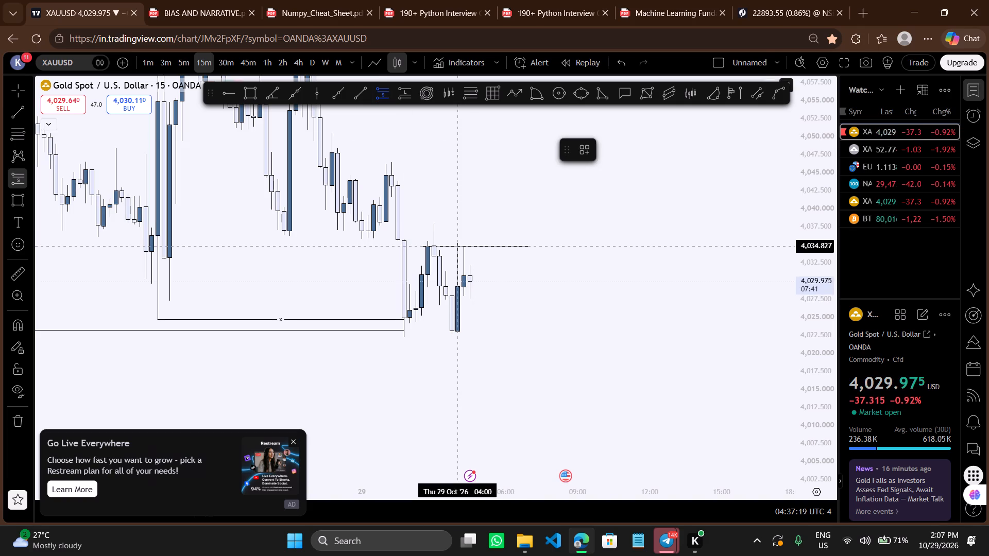
drag(457, 246, 481, 172)
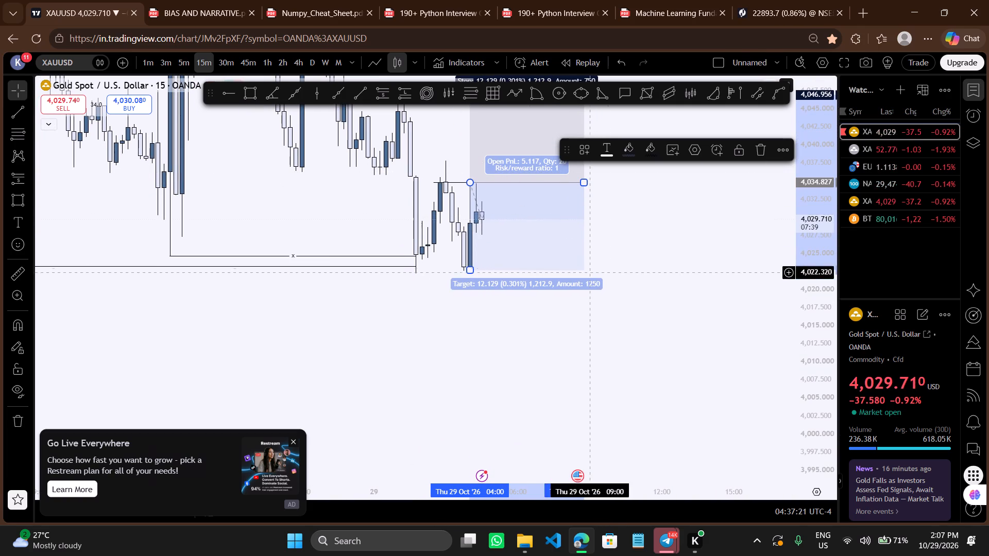
drag(646, 266, 636, 373)
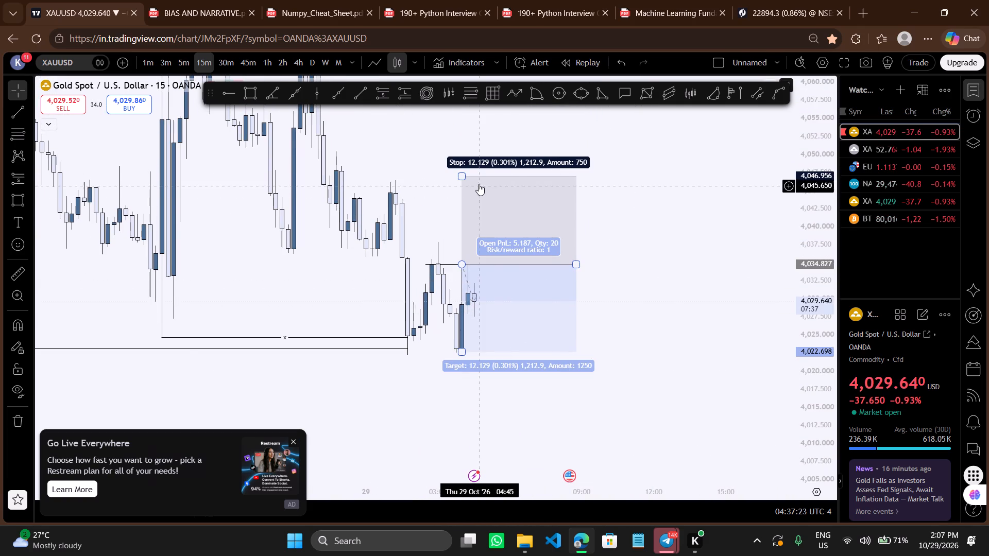
drag(459, 179, 463, 229)
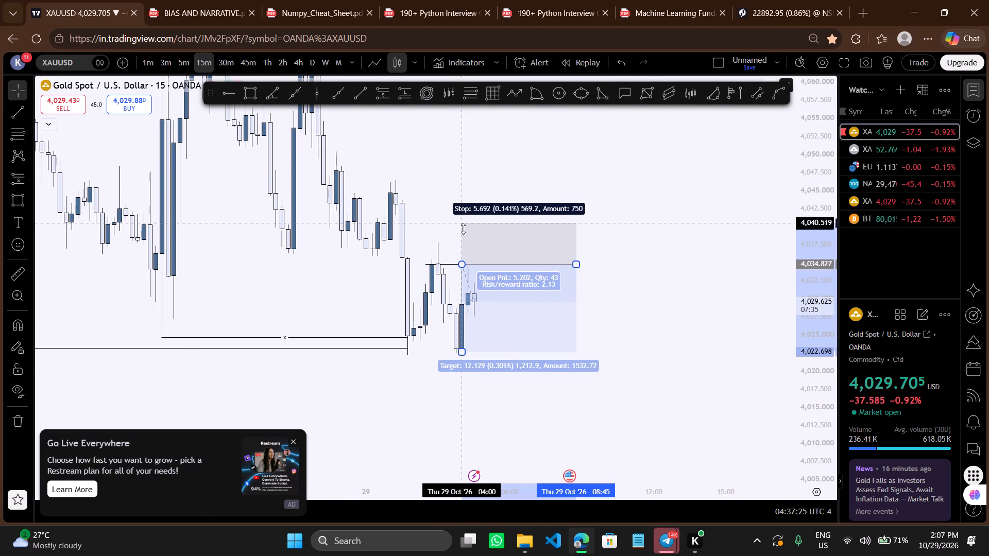
drag(463, 229, 457, 241)
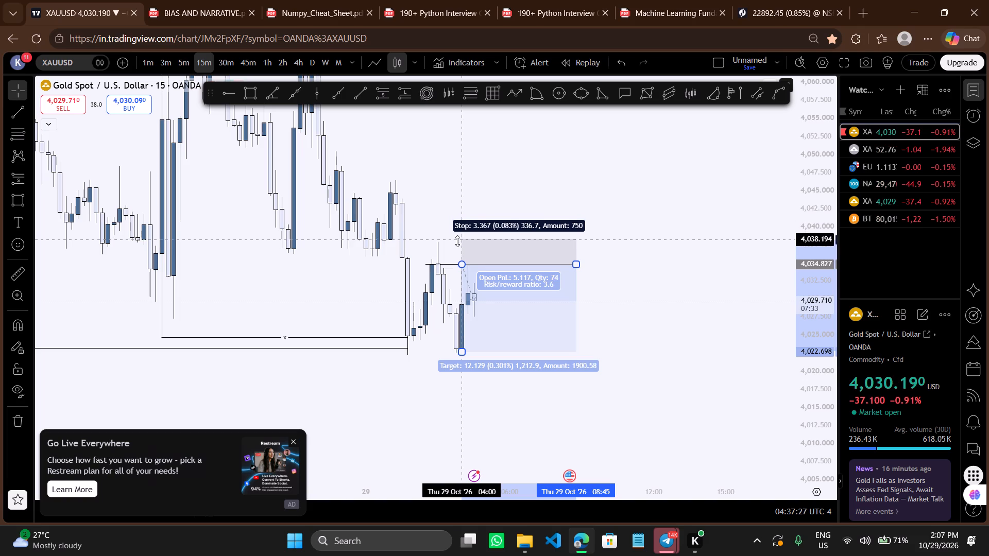
drag(457, 241, 456, 242)
Set the short position's stop level to 2500 ticks.
double_click(502, 306)
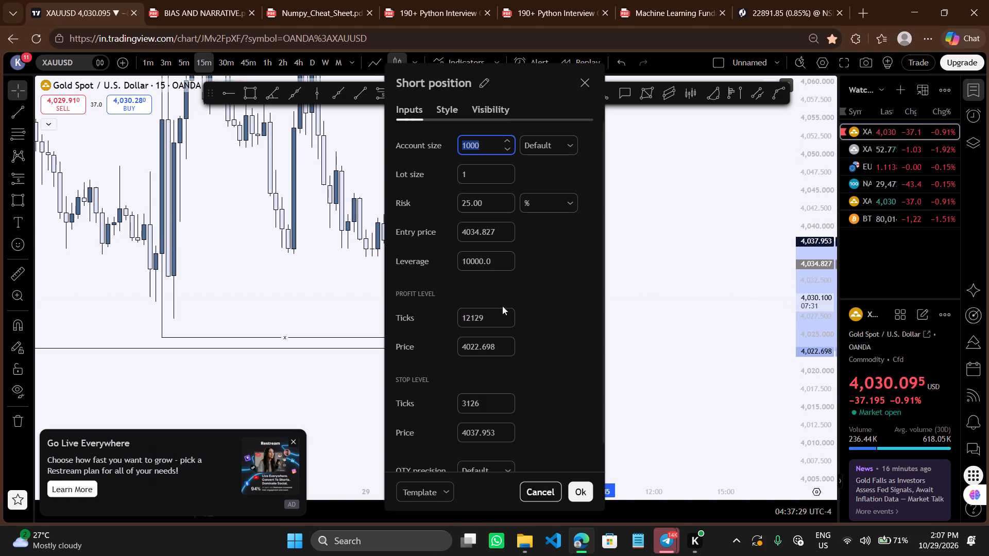
scroll(486, 416, down, 4)
click(477, 374)
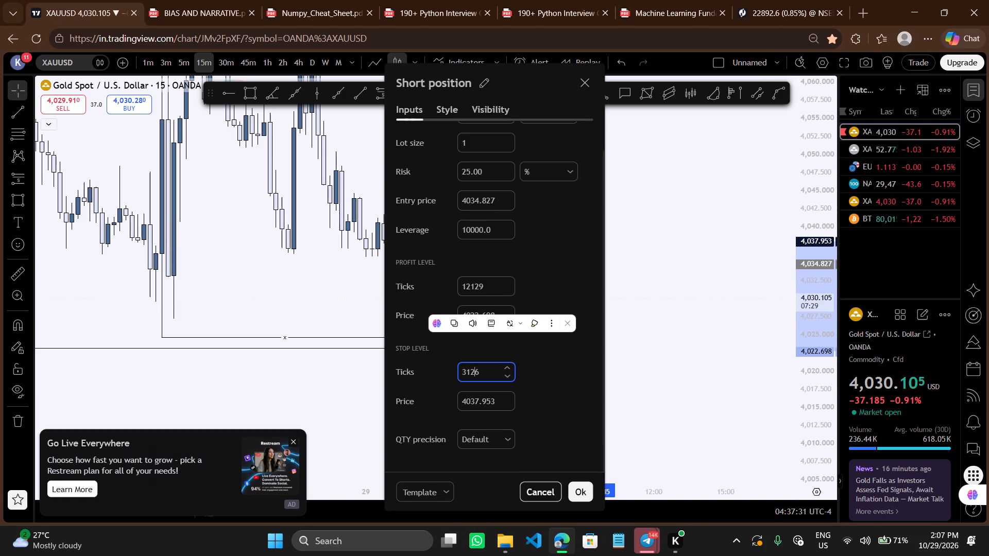
drag(480, 374, 391, 373)
key(BackSpace)
text(25)
text(00)
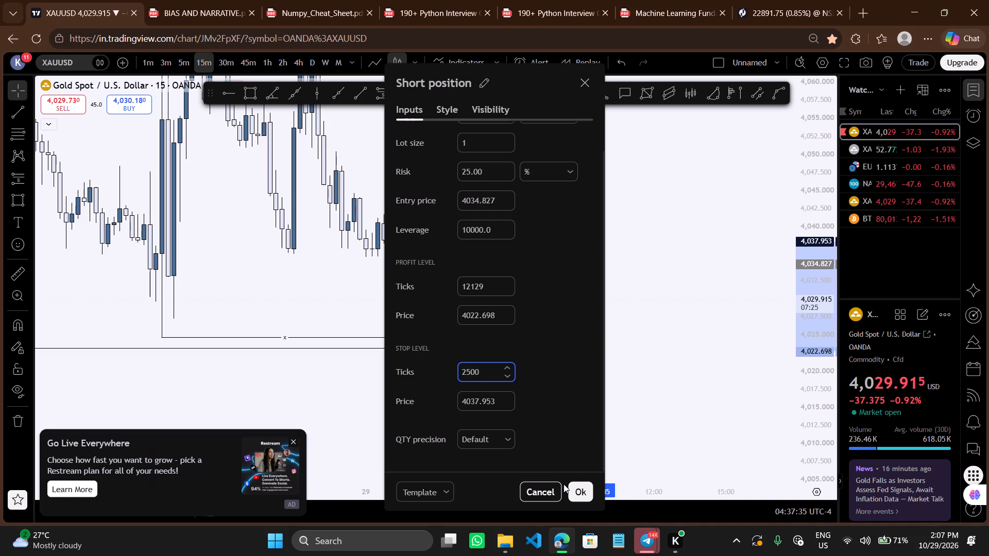
click(577, 486)
click(649, 372)
Lower the short position's profit target to about 4,017.9.
drag(649, 372, 671, 289)
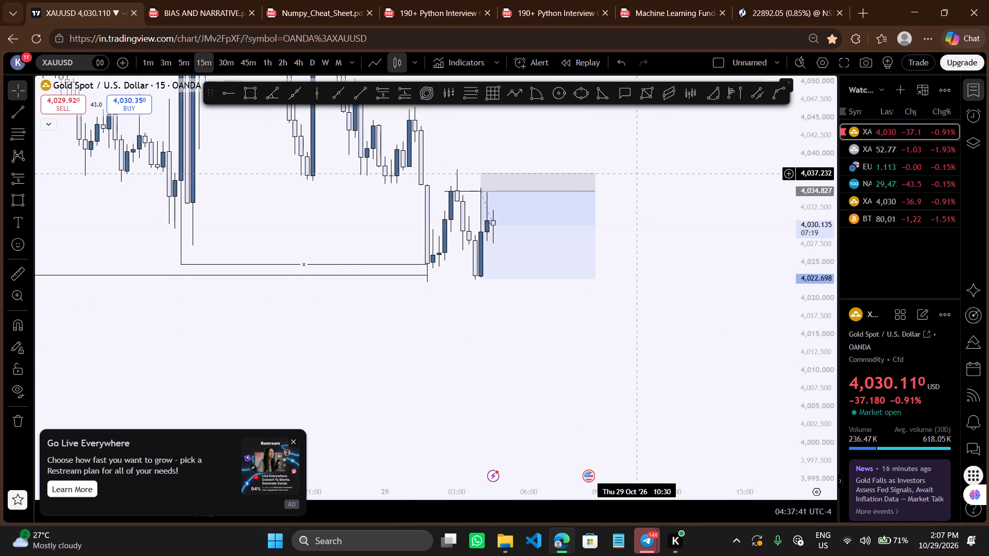
drag(644, 314, 633, 310)
scroll(633, 310, down, 4)
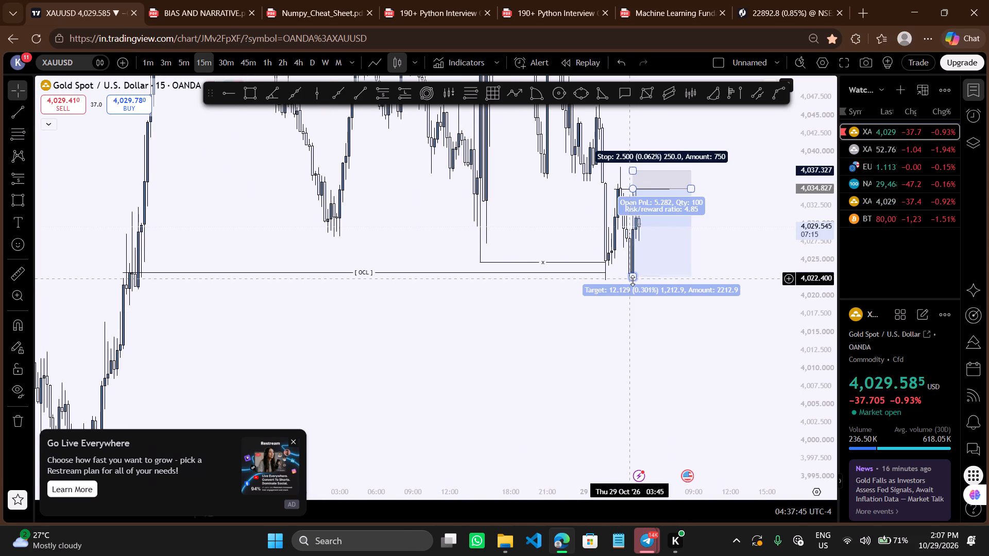
drag(633, 281, 637, 311)
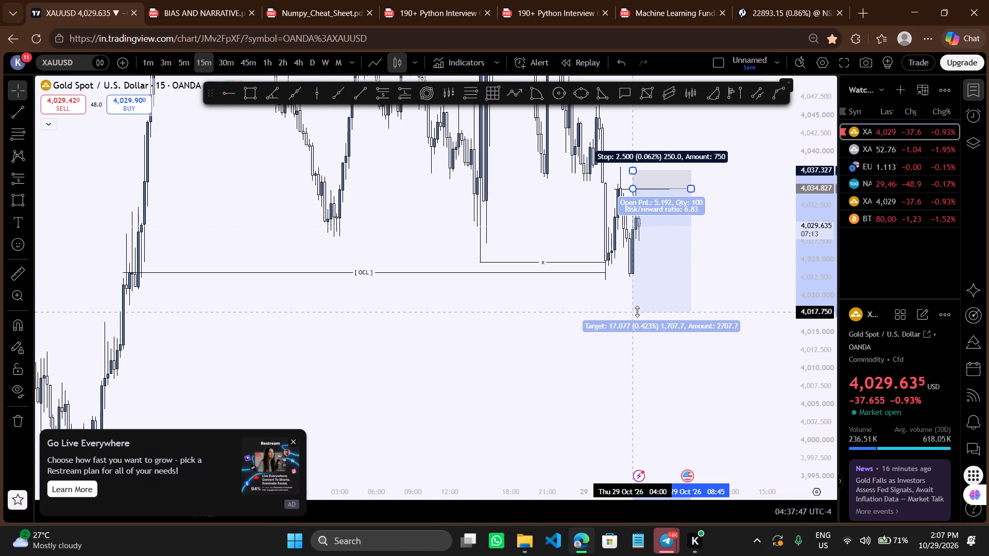
drag(637, 311, 637, 313)
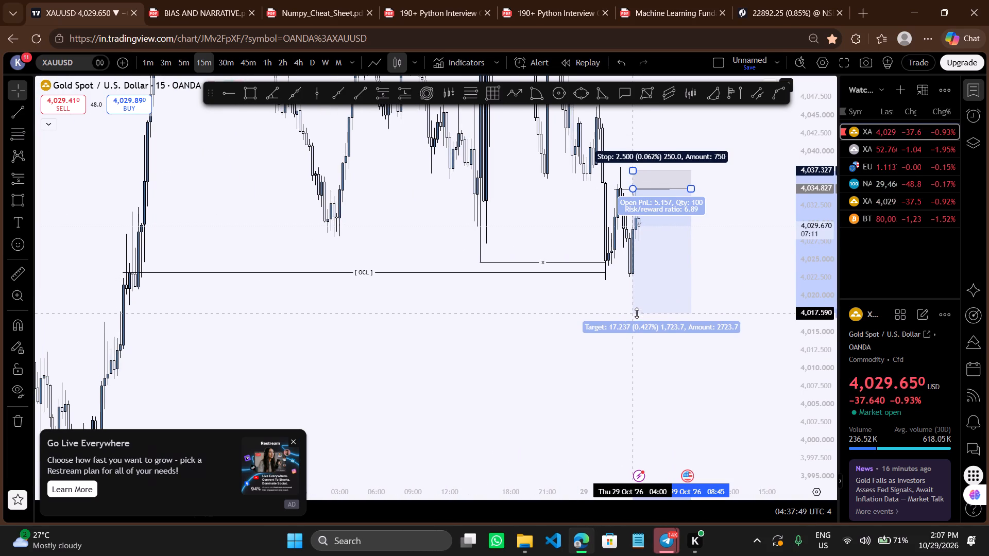
drag(637, 313, 637, 311)
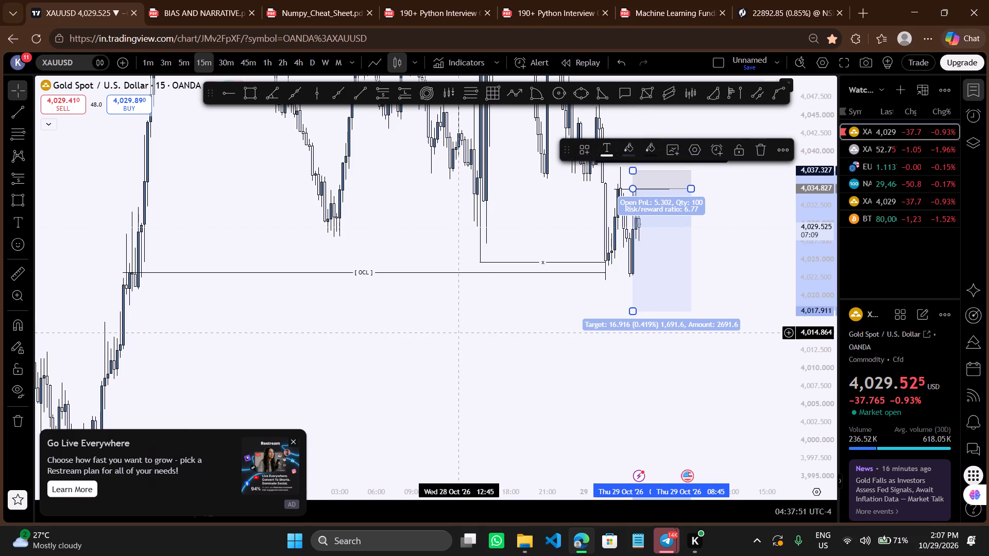
Draw a horizontal trend line at 4,021.570 from the swing high before the [ OCL ] line's start to the short position.
scroll(460, 333, down, 2)
click(436, 329)
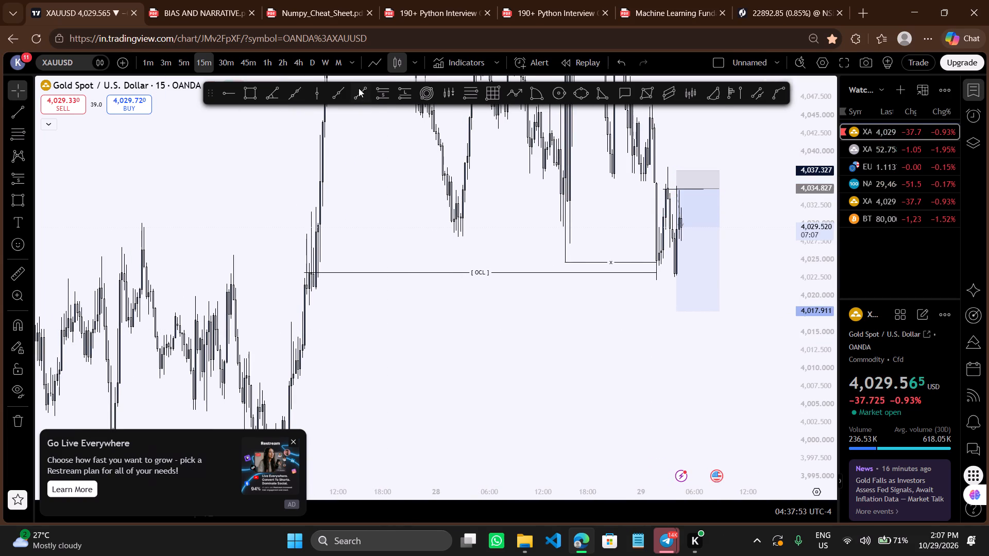
click(358, 87)
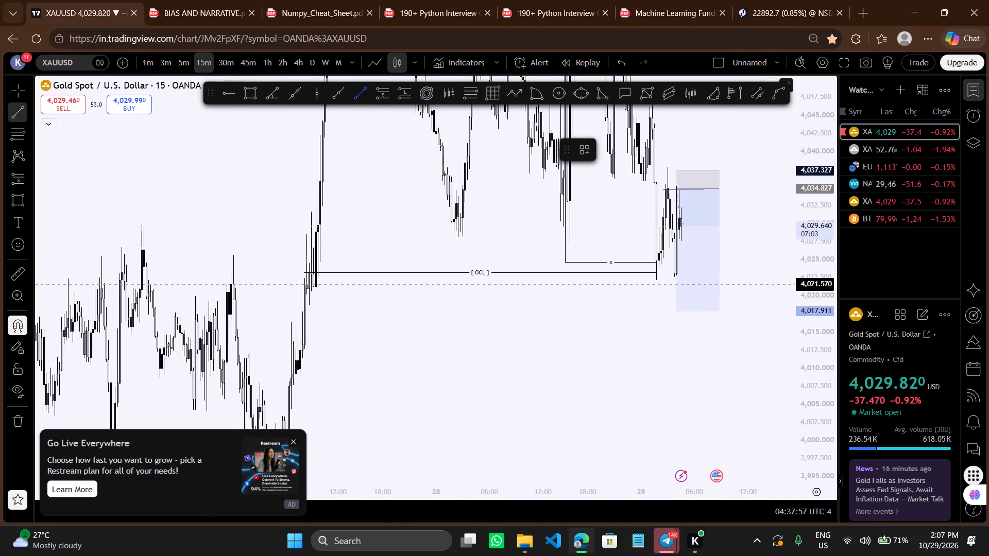
ctrl+click(232, 282)
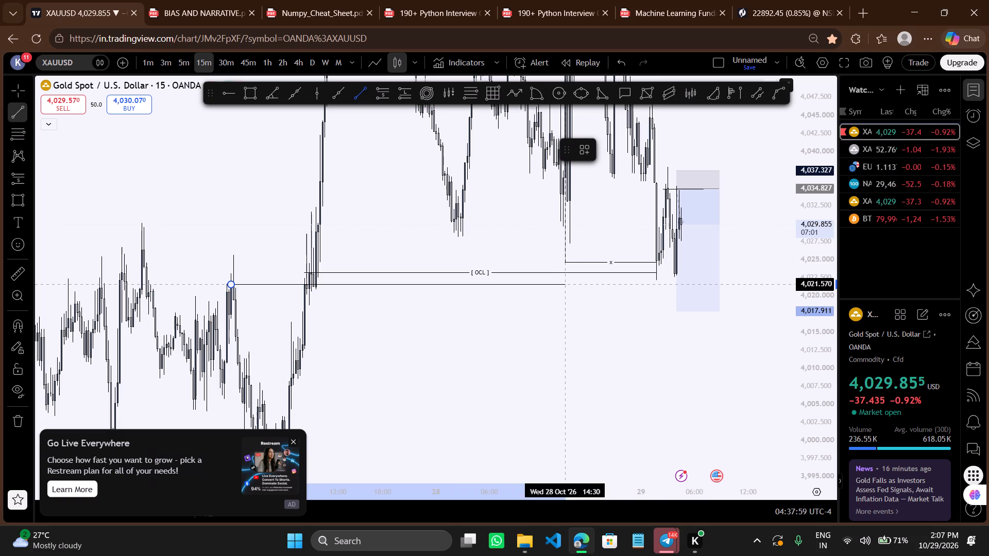
shift+click(678, 307)
click(560, 338)
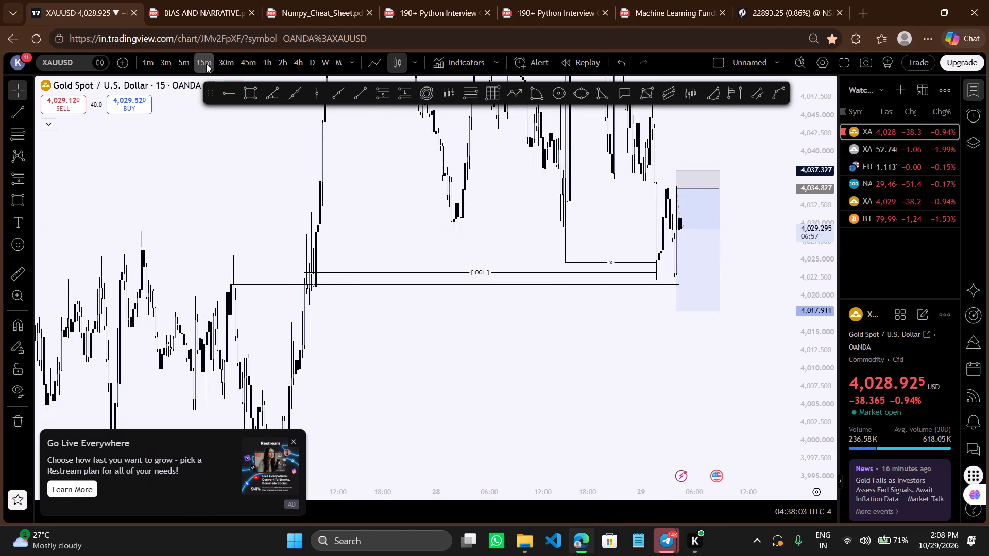
On the 1-hour chart, lower the trend line to 4,017.430, running from 26 Oct 23:00 to beyond the short position.
click(267, 63)
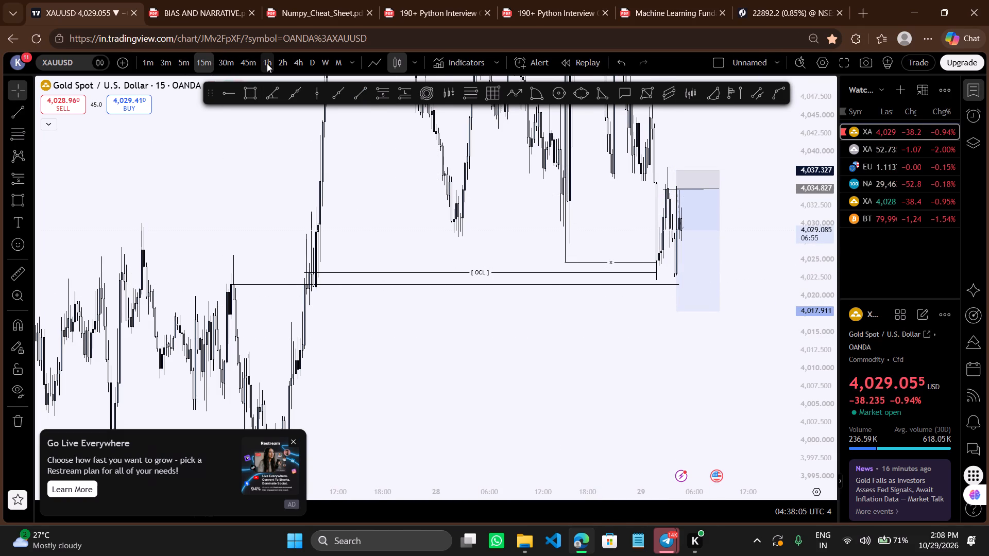
scroll(424, 315, up, 5)
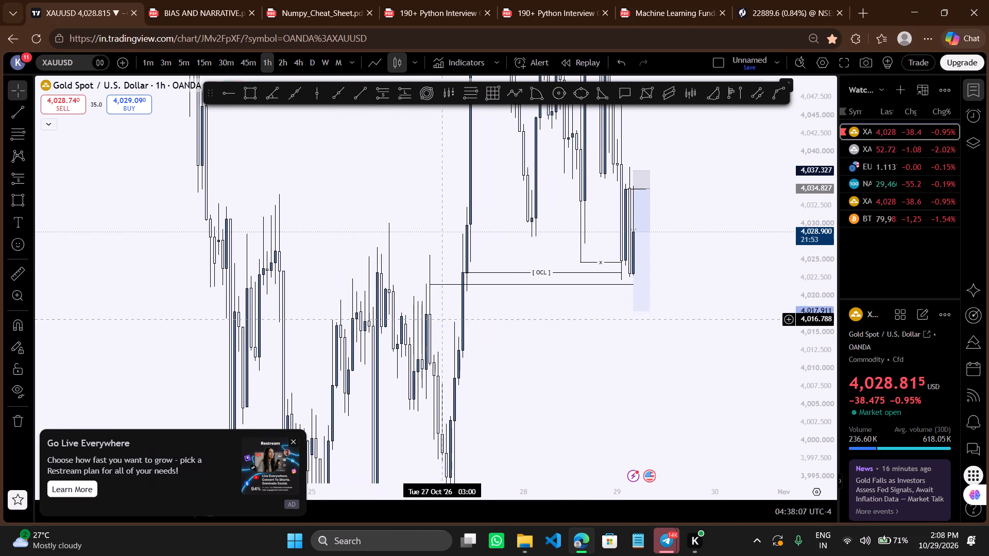
drag(429, 286, 425, 318)
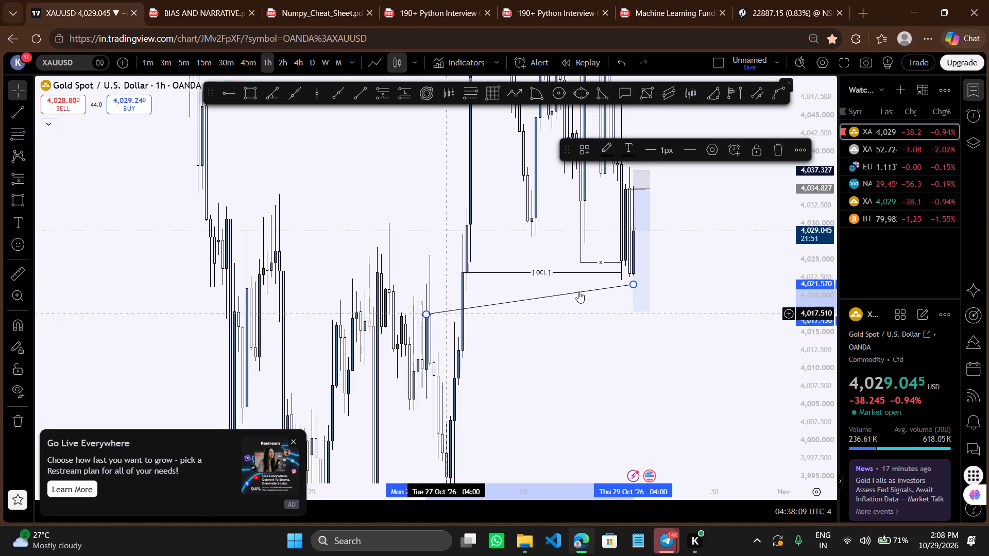
drag(633, 285, 639, 324)
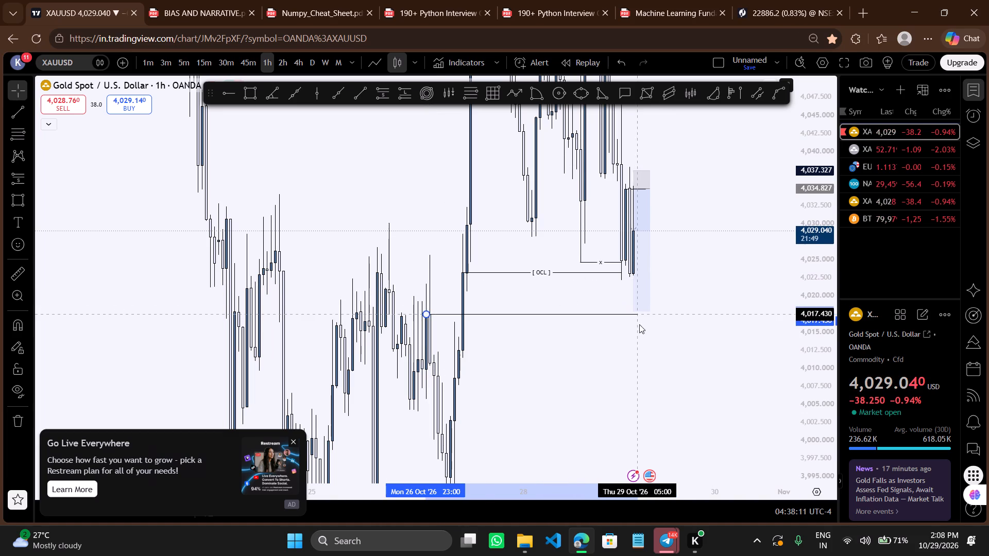
drag(639, 324, 661, 323)
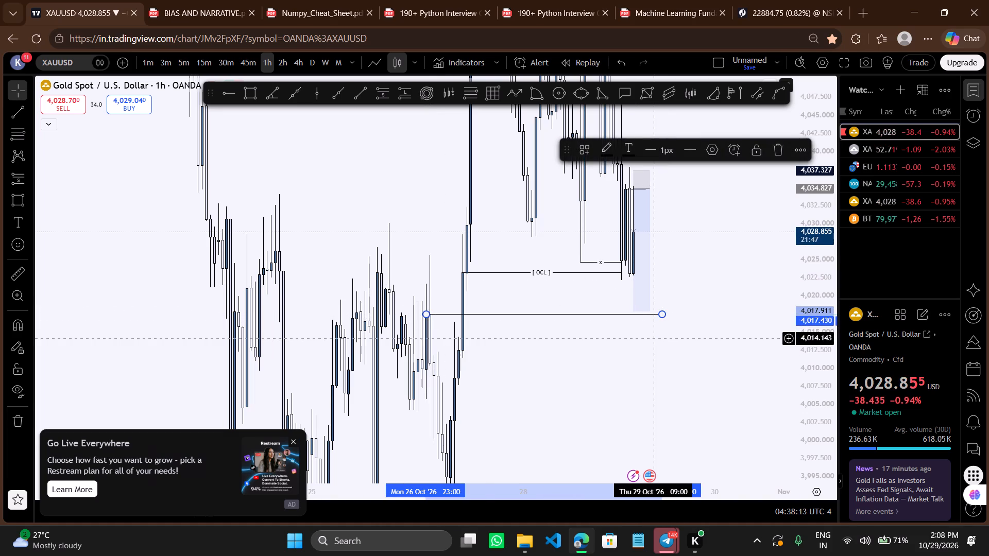
click(652, 338)
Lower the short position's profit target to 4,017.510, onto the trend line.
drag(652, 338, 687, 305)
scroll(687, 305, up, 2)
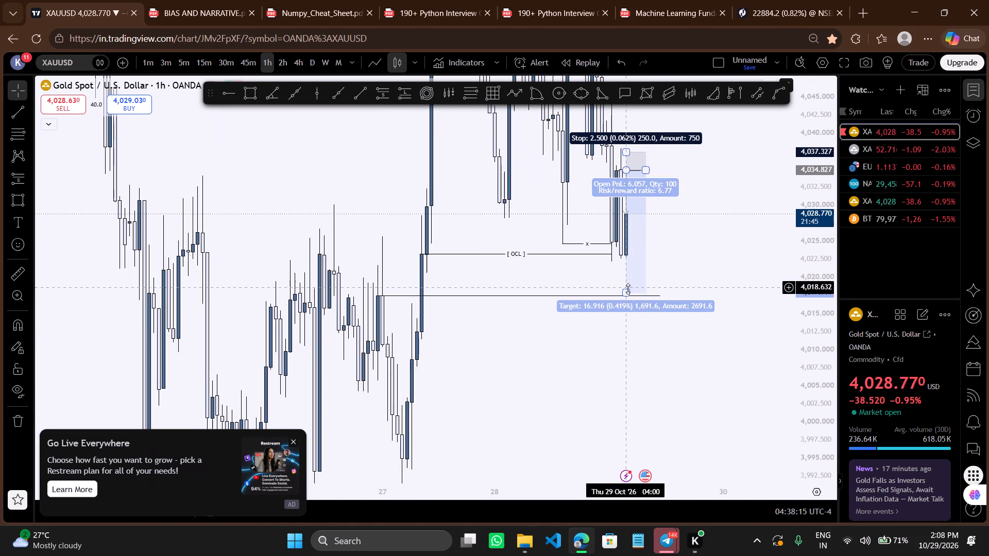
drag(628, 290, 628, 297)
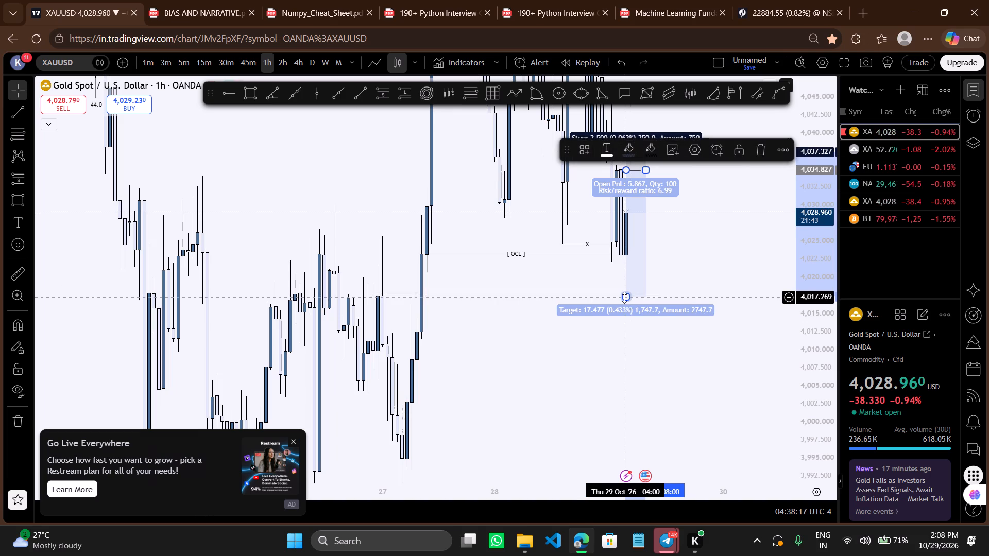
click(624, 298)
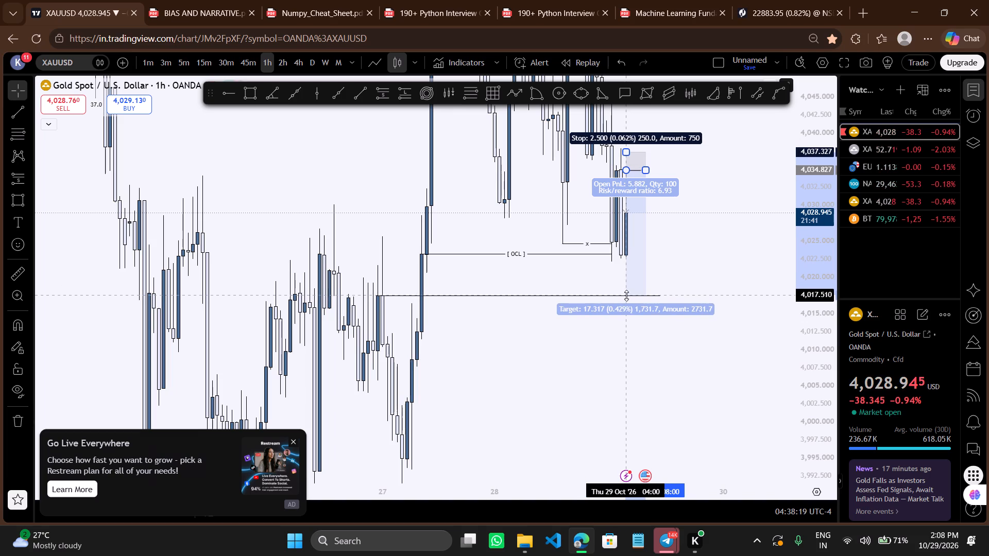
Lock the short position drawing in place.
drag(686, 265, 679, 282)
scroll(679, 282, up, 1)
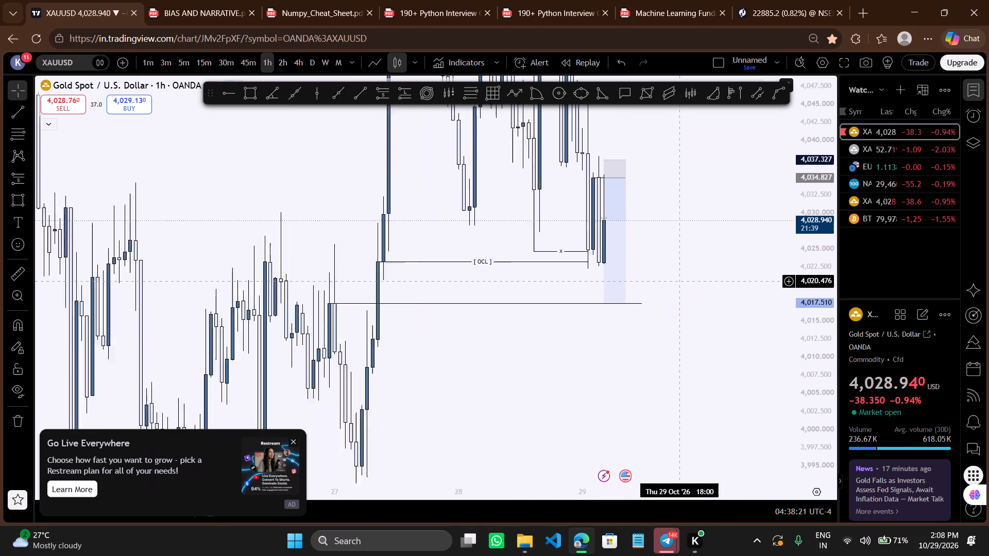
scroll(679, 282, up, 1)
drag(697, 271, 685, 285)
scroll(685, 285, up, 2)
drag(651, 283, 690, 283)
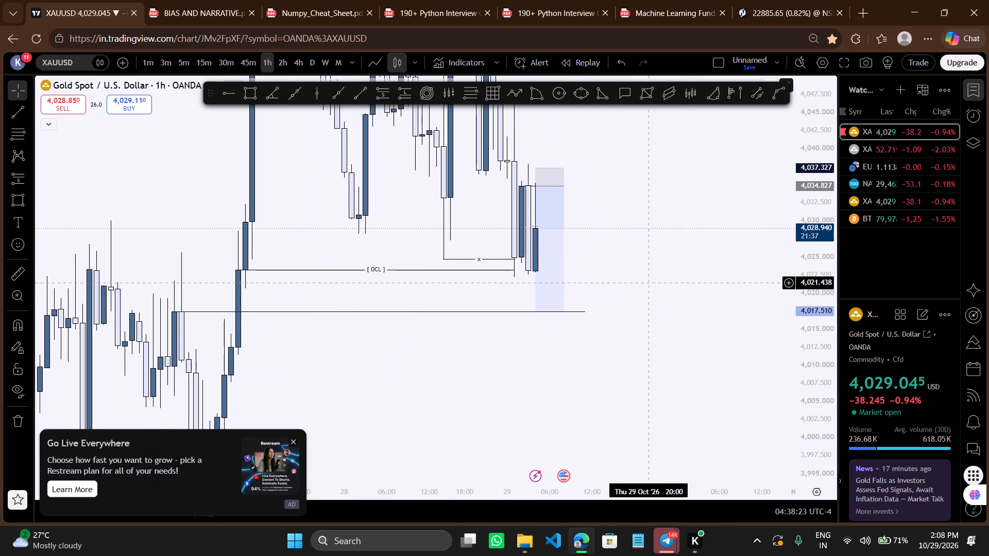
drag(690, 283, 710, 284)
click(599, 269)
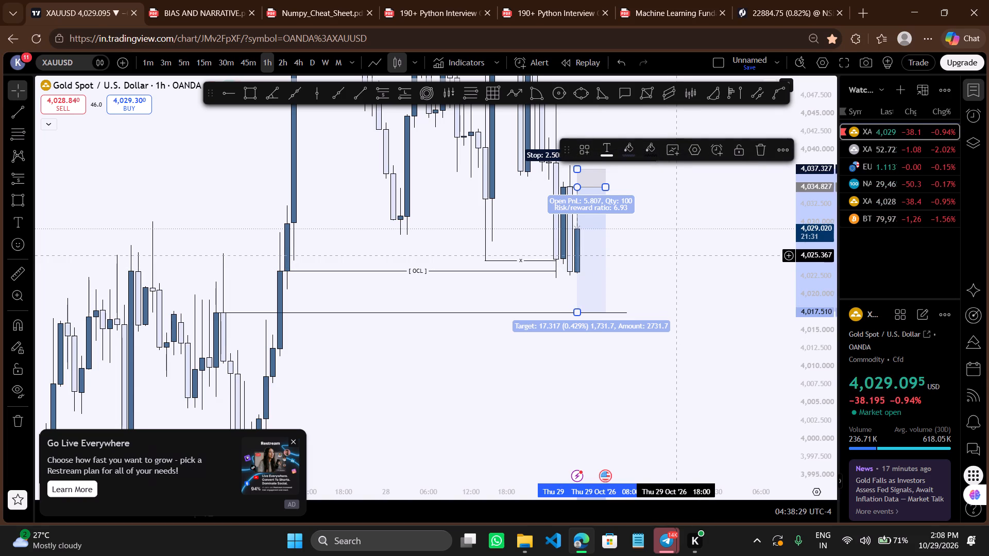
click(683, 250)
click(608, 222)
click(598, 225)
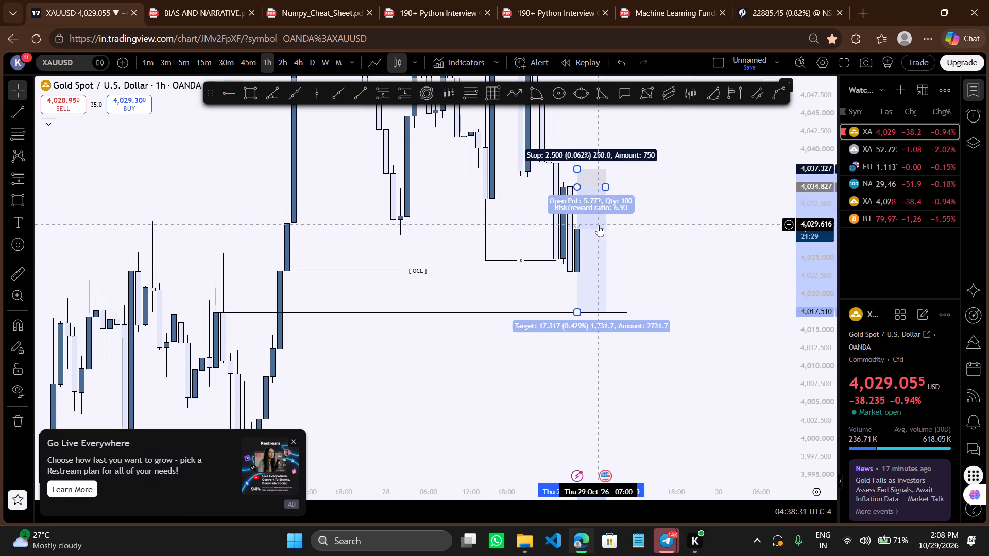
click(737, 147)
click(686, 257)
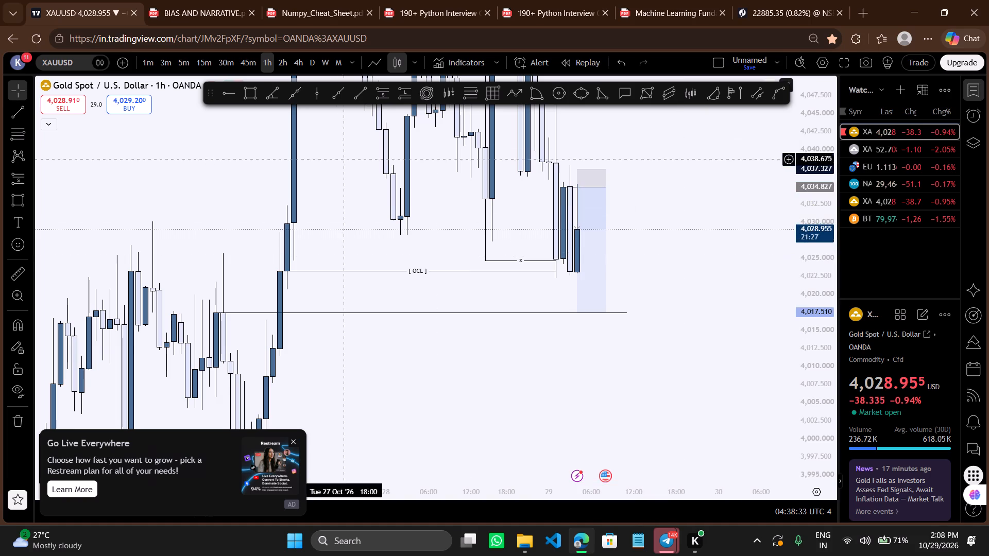
Switch the gold chart to the 15-minute timeframe and unlock the short position drawing.
click(208, 63)
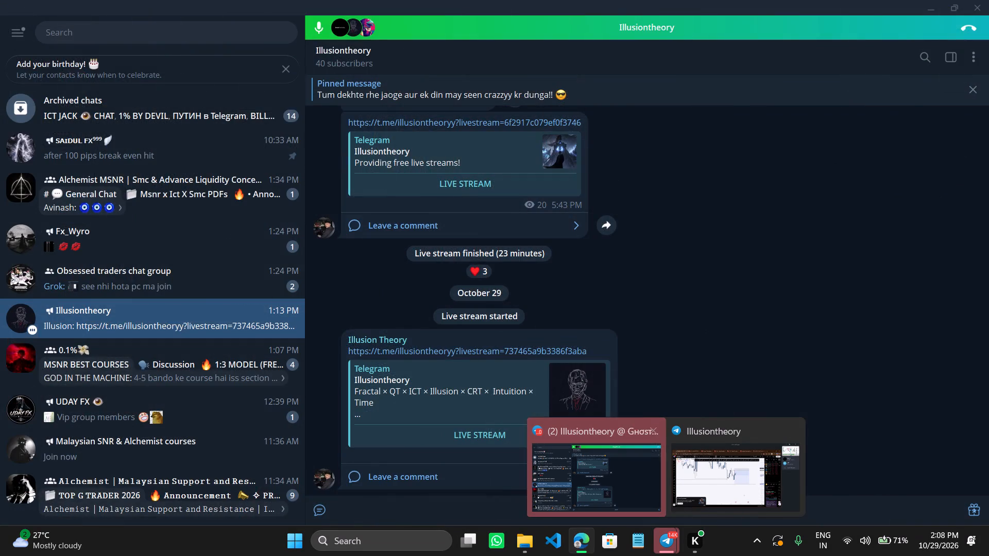
drag(622, 389, 604, 378)
scroll(604, 378, up, 1)
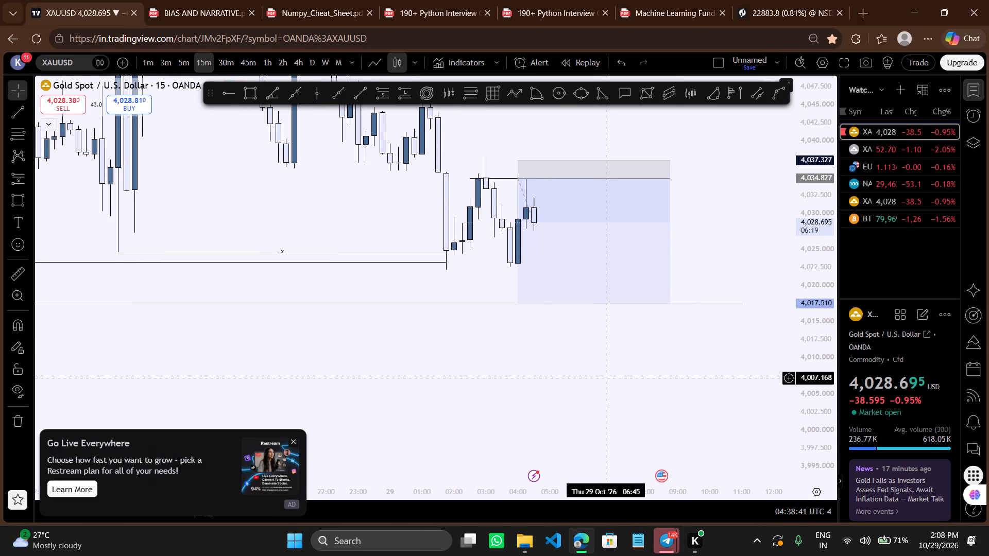
drag(585, 395, 552, 392)
scroll(552, 392, up, 1)
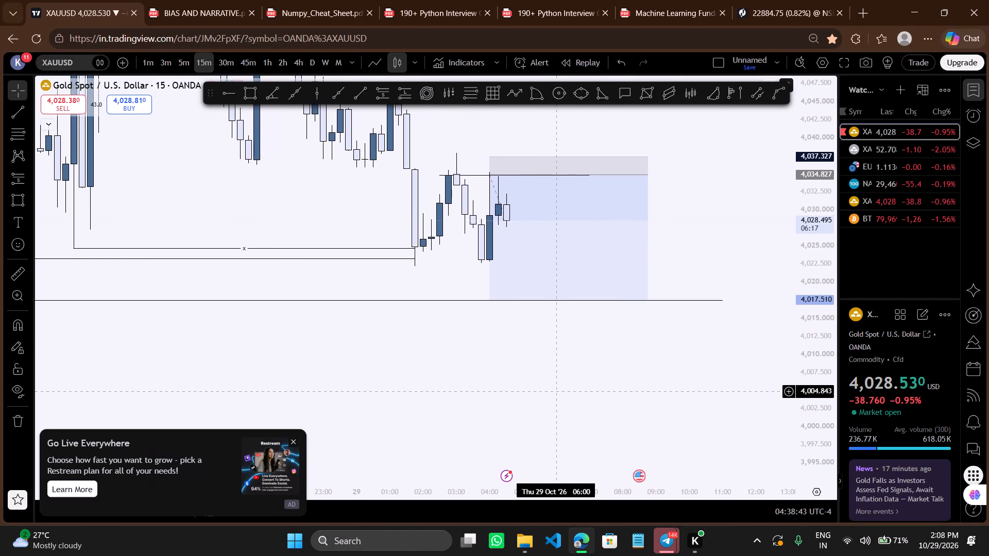
scroll(552, 392, up, 1)
drag(552, 392, 539, 391)
drag(619, 467, 626, 459)
click(572, 248)
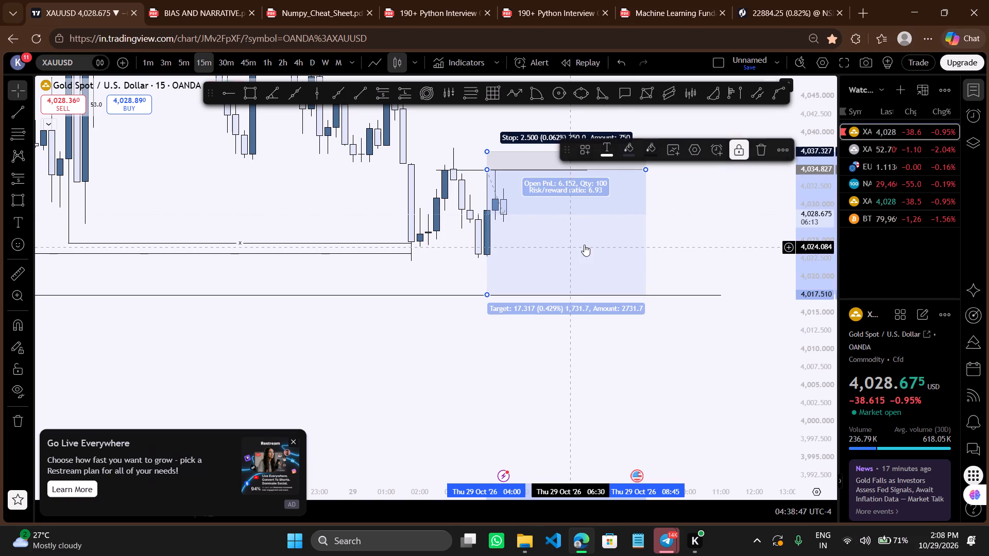
drag(731, 146, 725, 153)
click(725, 153)
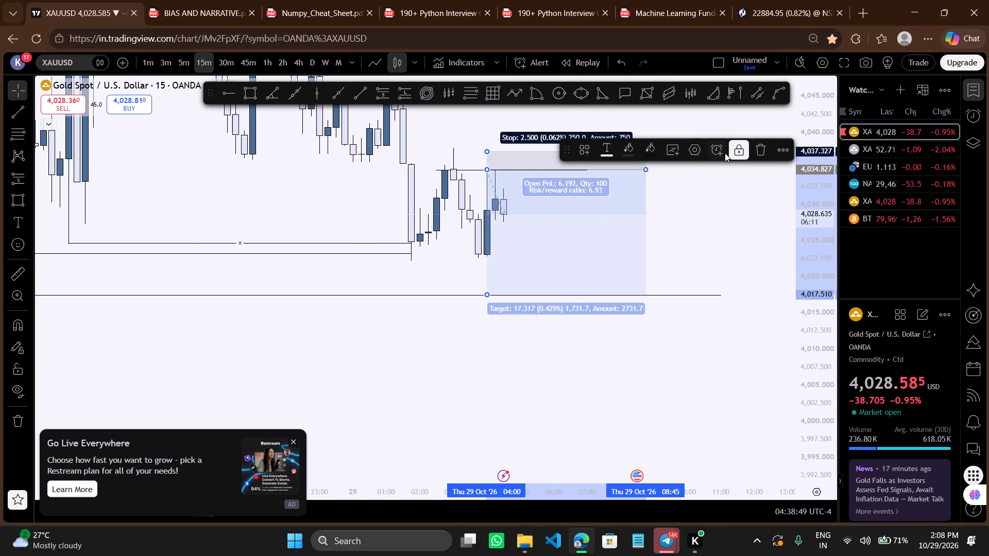
click(736, 154)
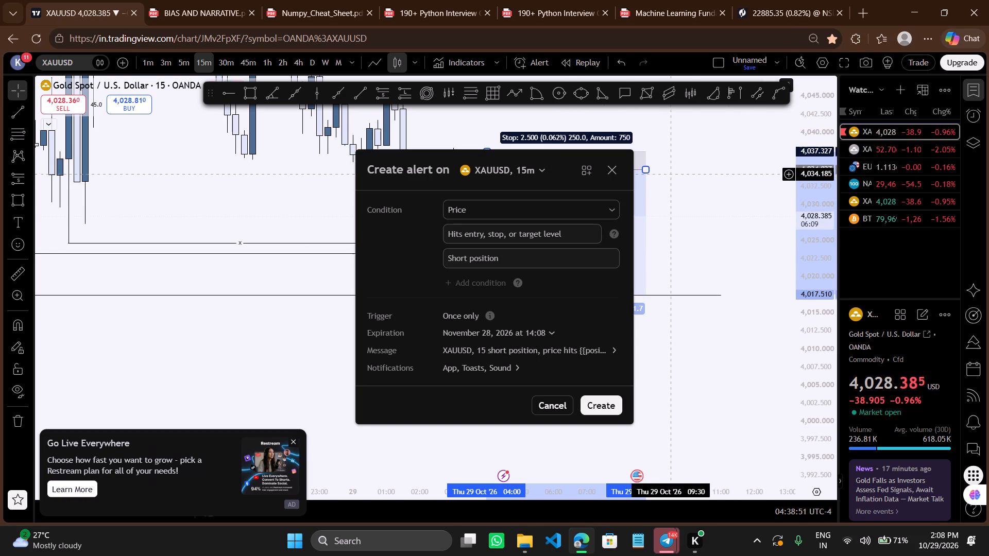
click(687, 180)
click(615, 169)
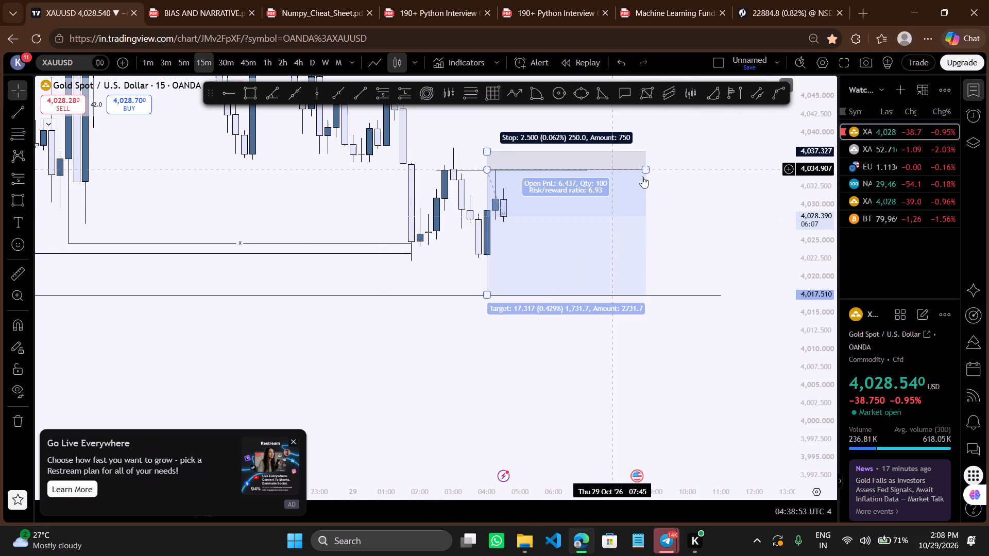
Shorten the short position so that it ends at 29 Oct 07:00.
drag(644, 174, 573, 180)
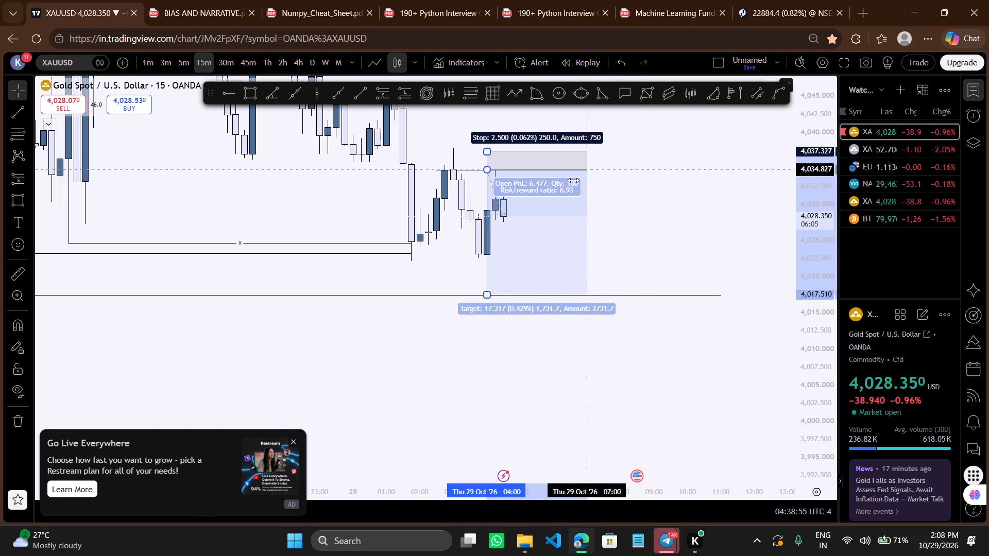
drag(573, 180, 588, 186)
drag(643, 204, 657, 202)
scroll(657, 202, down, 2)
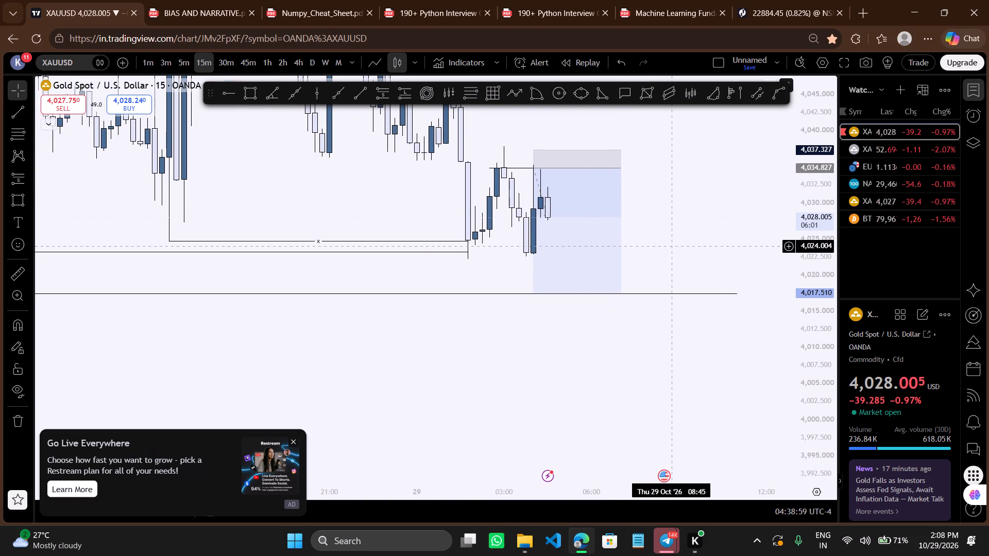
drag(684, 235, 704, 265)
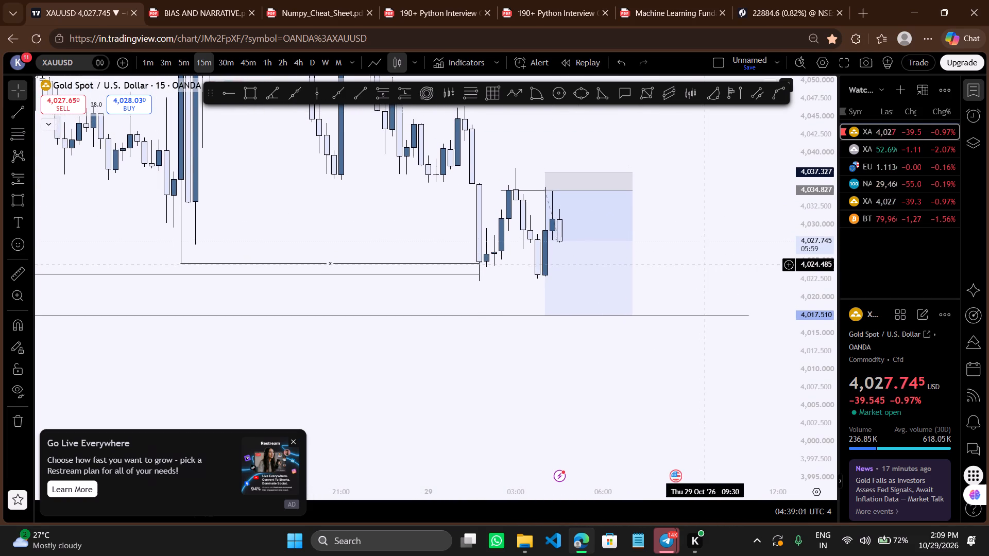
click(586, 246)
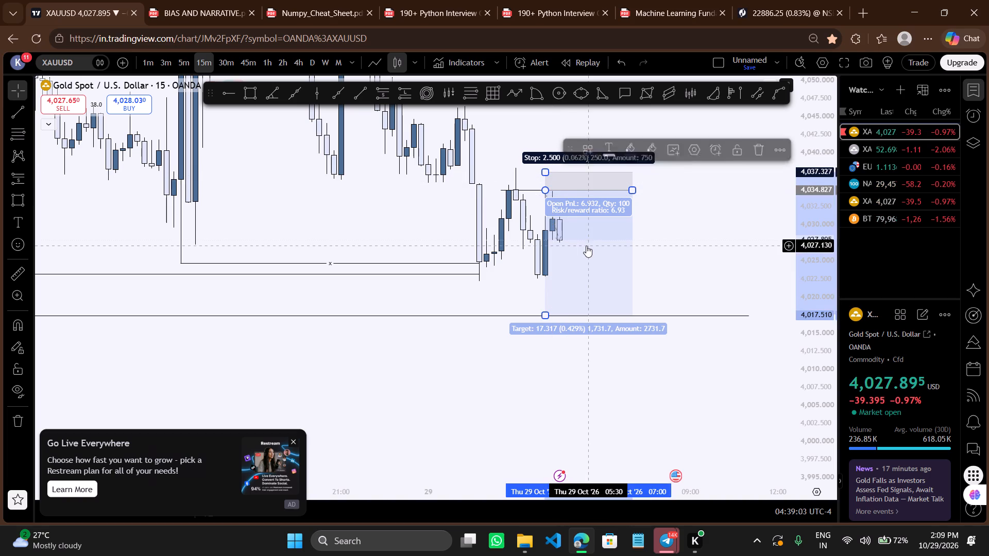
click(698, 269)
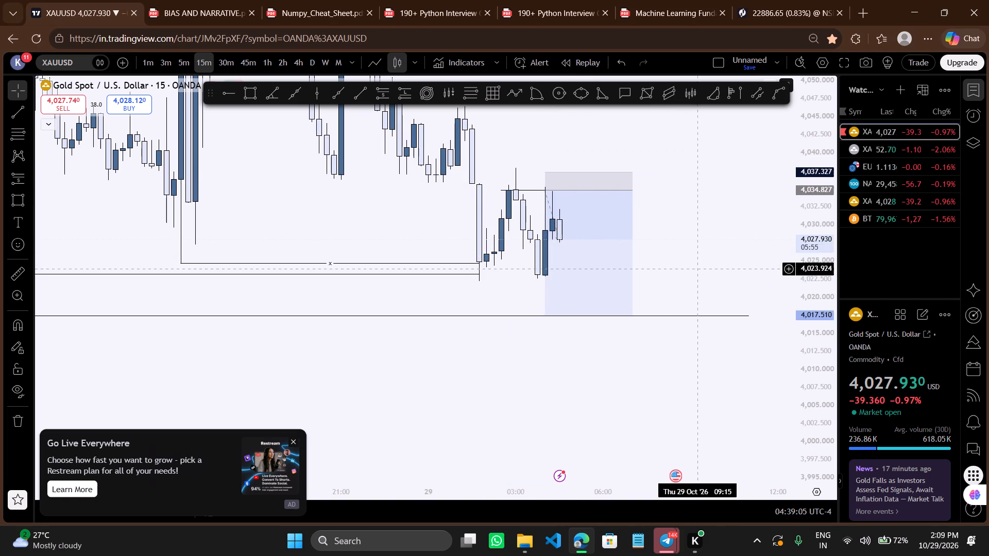
Extend the short position's profit target down to 3,975.726, at the chart's lowest swing low.
scroll(698, 269, down, 3)
click(643, 378)
scroll(643, 378, down, 7)
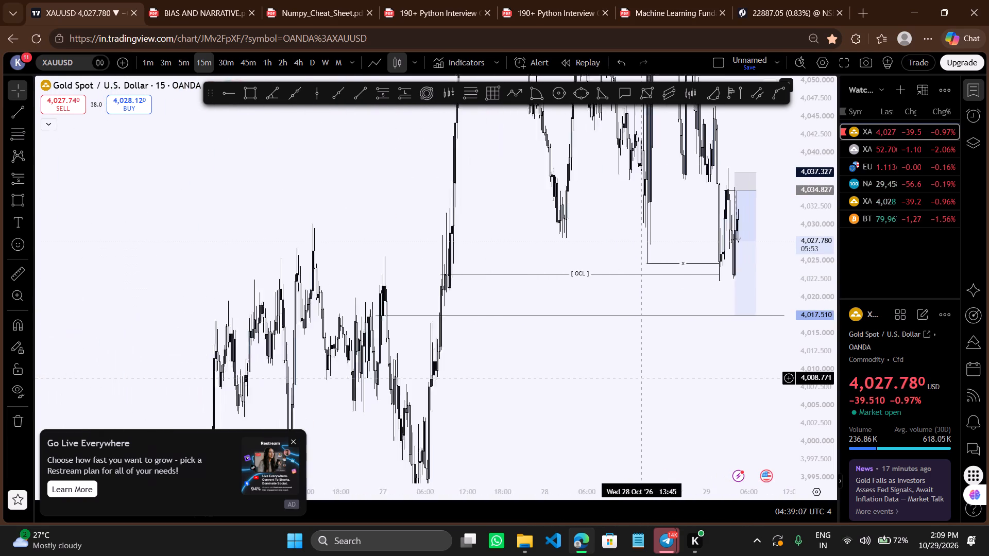
drag(632, 406, 608, 149)
drag(630, 268, 490, 333)
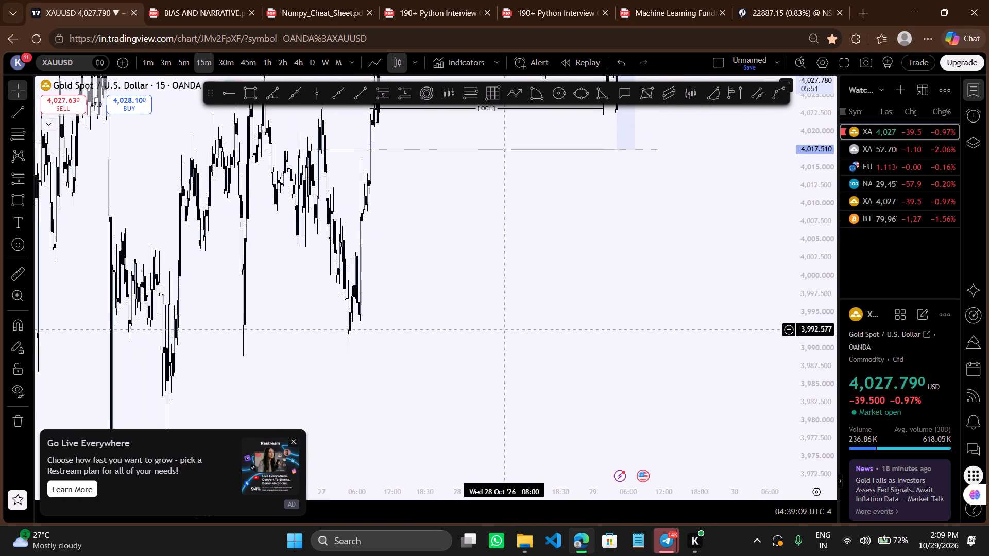
drag(490, 333, 486, 334)
drag(819, 214, 809, 305)
drag(522, 337, 636, 334)
drag(804, 262, 807, 358)
drag(694, 310, 671, 354)
click(670, 211)
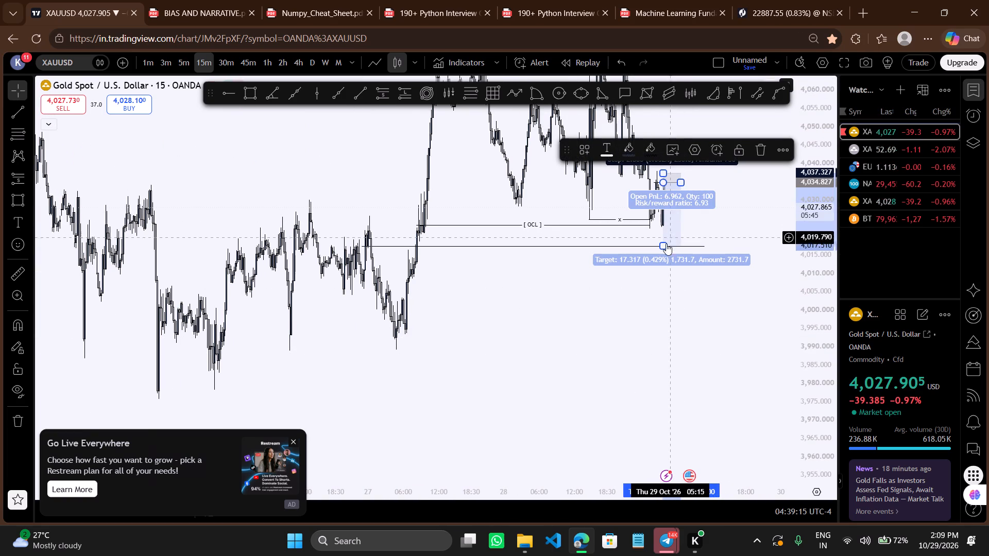
click(662, 248)
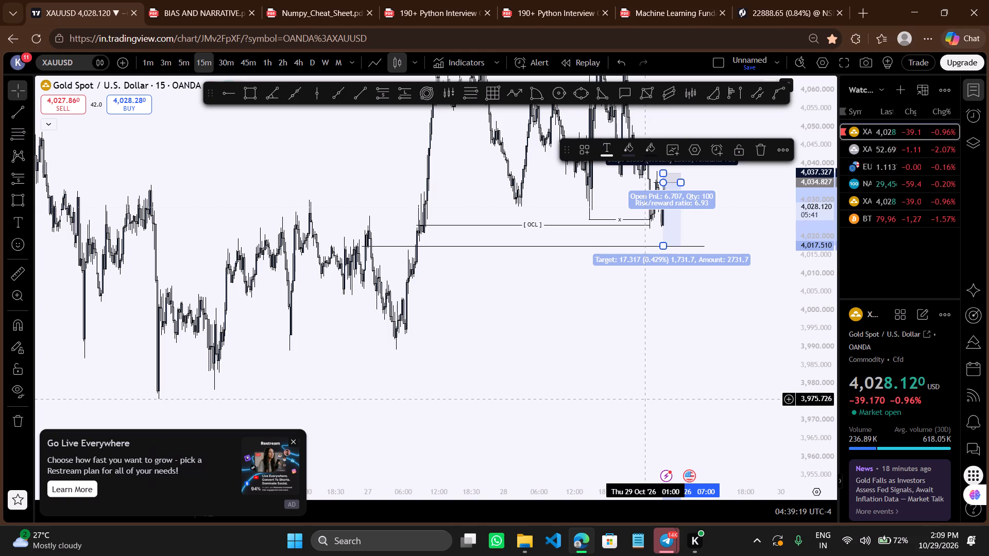
drag(663, 249, 666, 358)
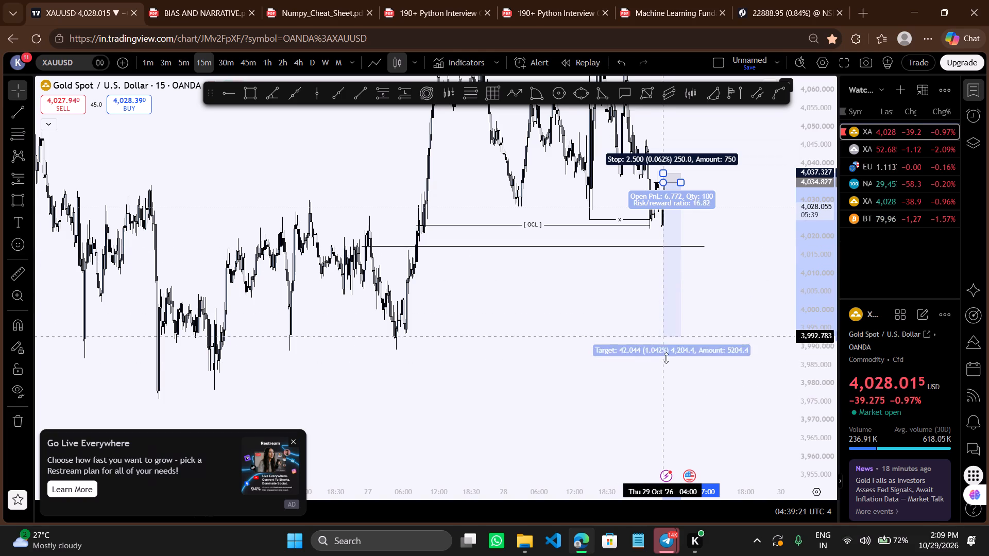
drag(666, 358, 658, 397)
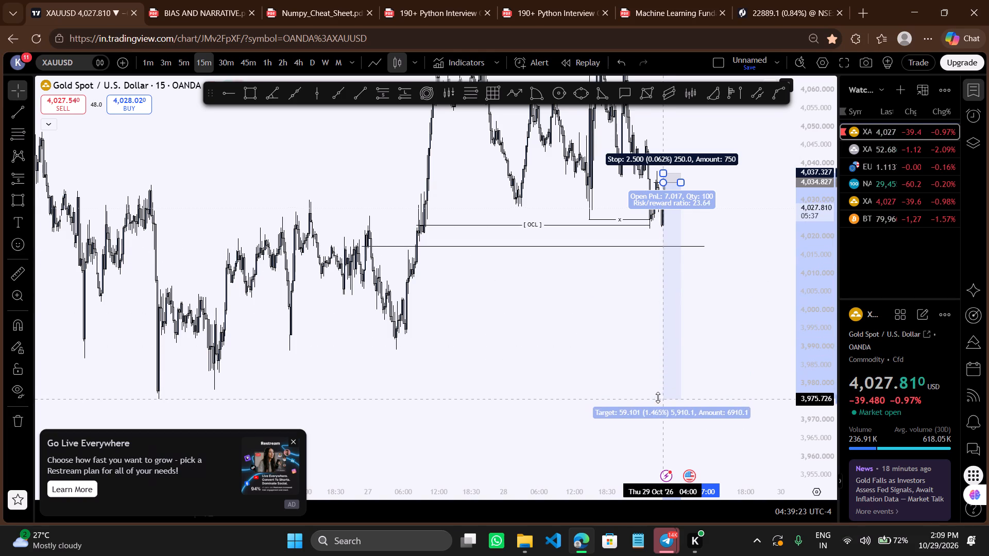
drag(658, 397, 659, 397)
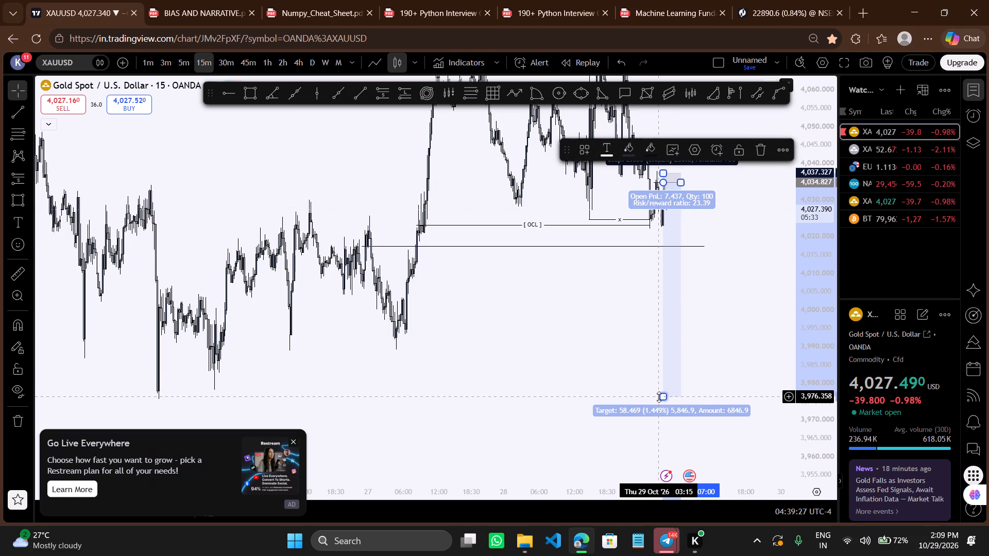
click(664, 397)
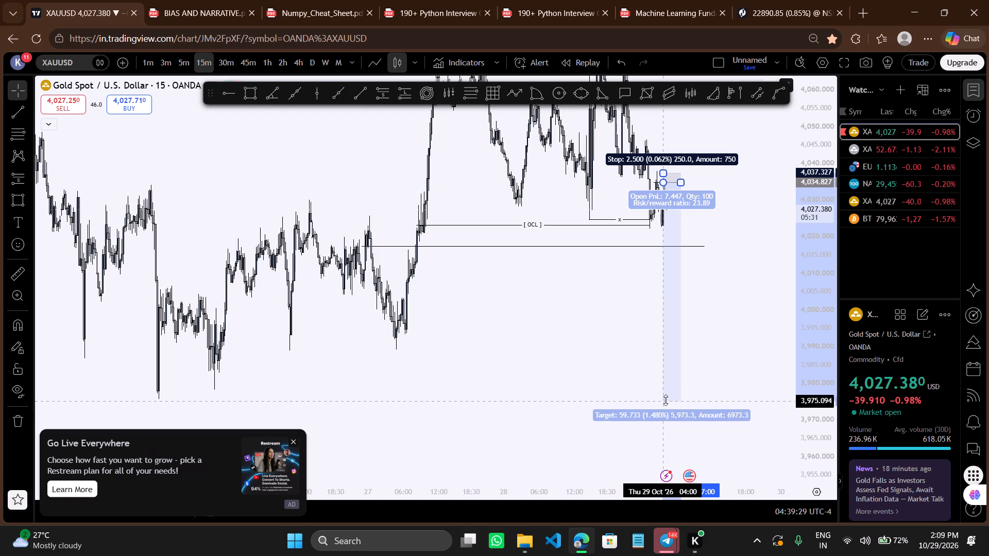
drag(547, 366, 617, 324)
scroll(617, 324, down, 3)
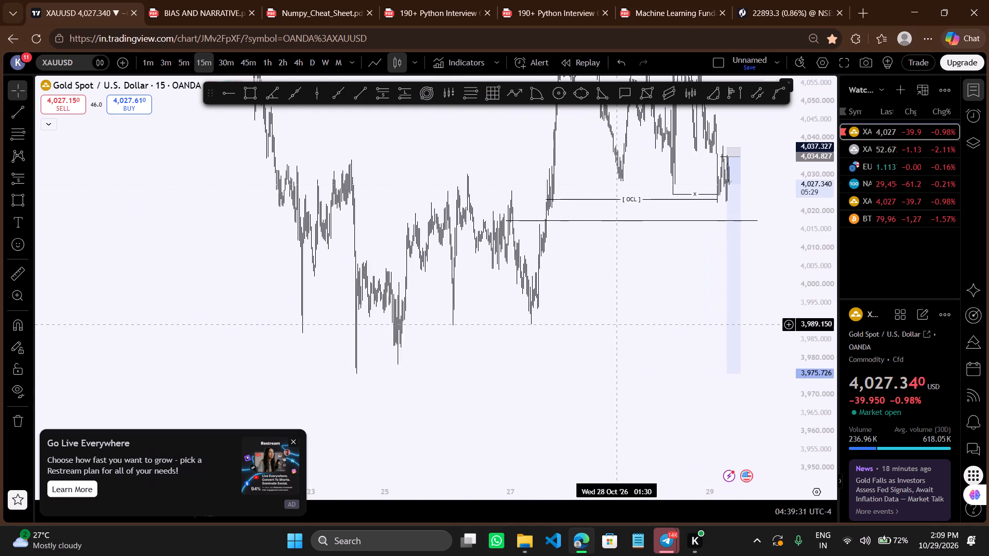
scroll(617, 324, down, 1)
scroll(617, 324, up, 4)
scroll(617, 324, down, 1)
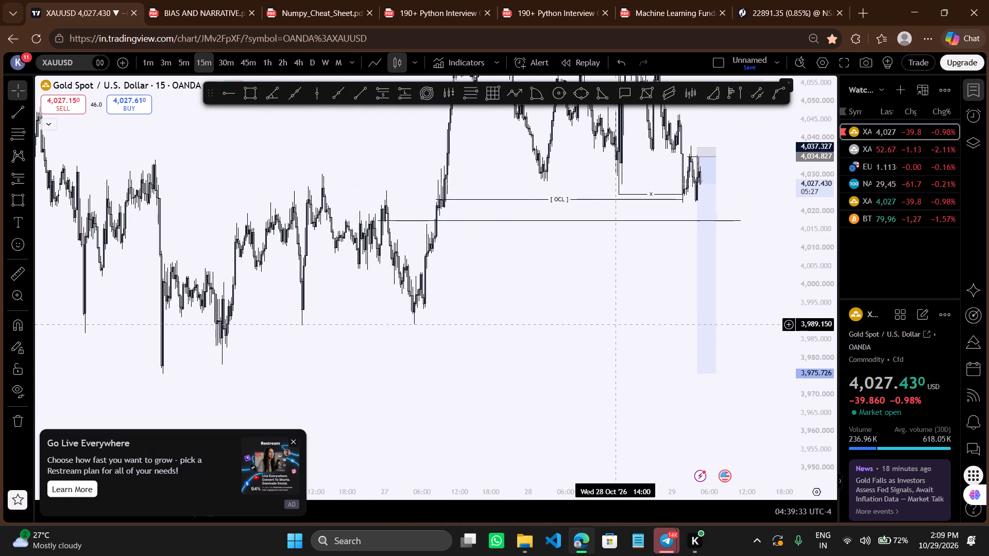
Examine the short position's extended profit target against the earlier swing lows on the 15-minute gold chart.
scroll(617, 324, down, 1)
scroll(617, 324, up, 1)
drag(625, 309, 616, 312)
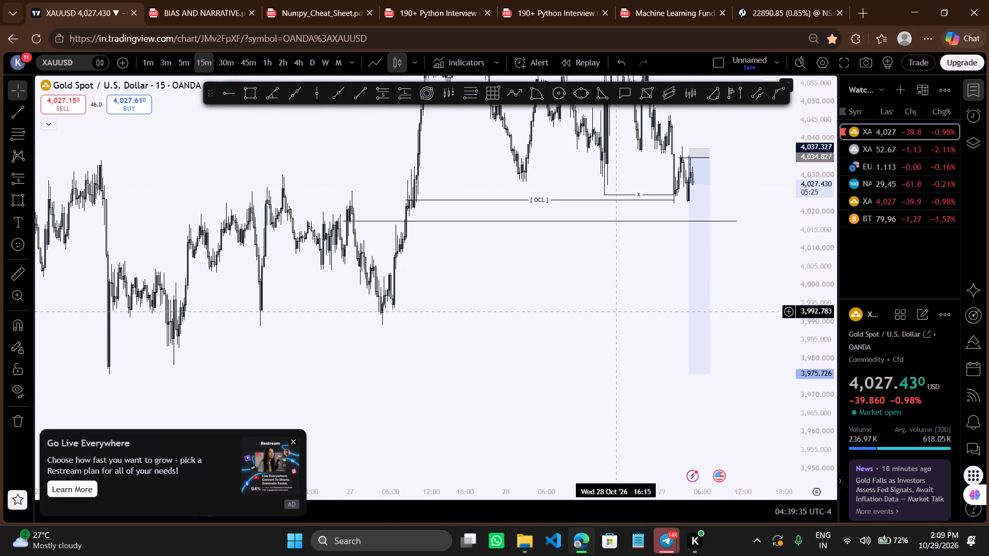
drag(616, 312, 604, 299)
scroll(604, 299, up, 1)
drag(553, 301, 599, 298)
drag(609, 301, 610, 306)
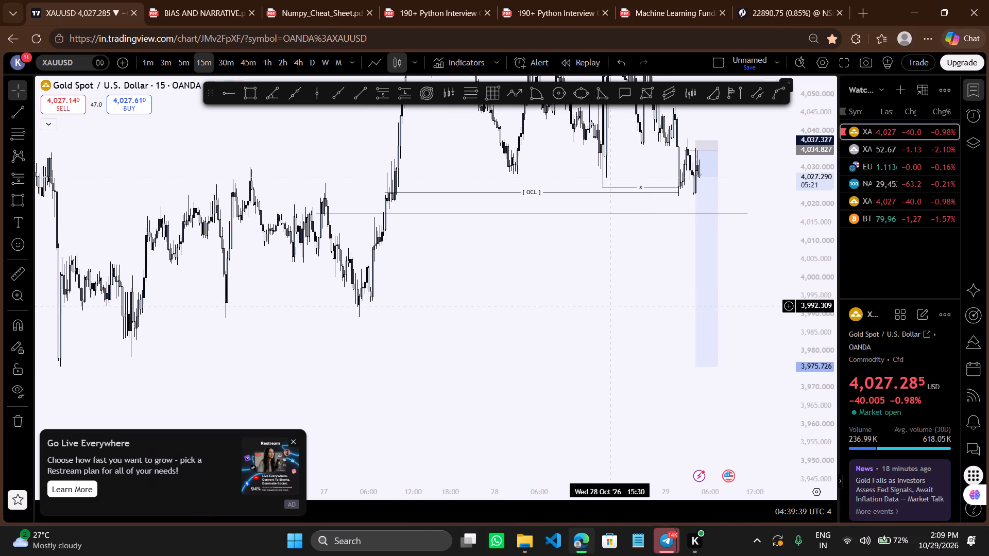
drag(614, 266, 603, 288)
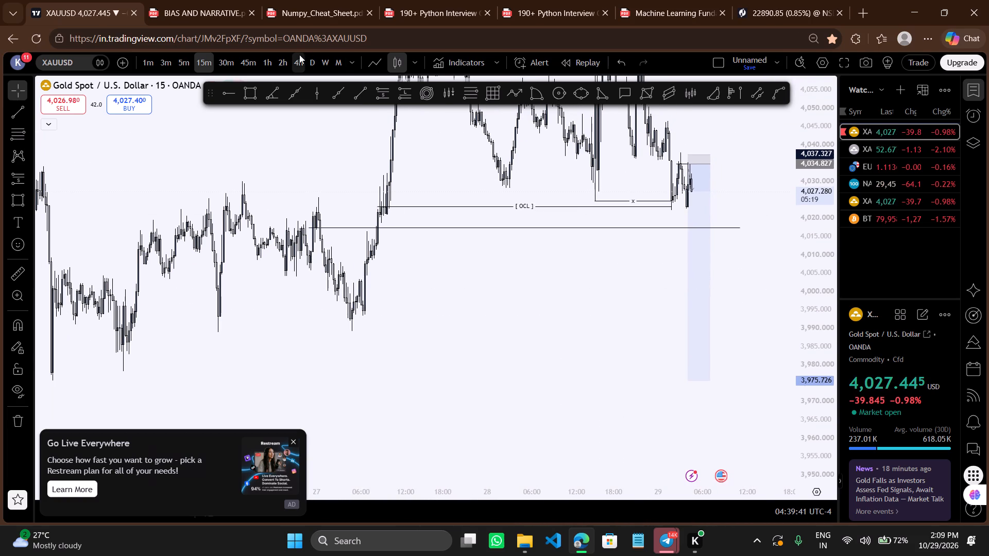
Switch the gold chart to the 4-hour timeframe and raise the short position's profit target to 4,017.263, at the long horizontal level line.
click(297, 63)
scroll(509, 280, up, 6)
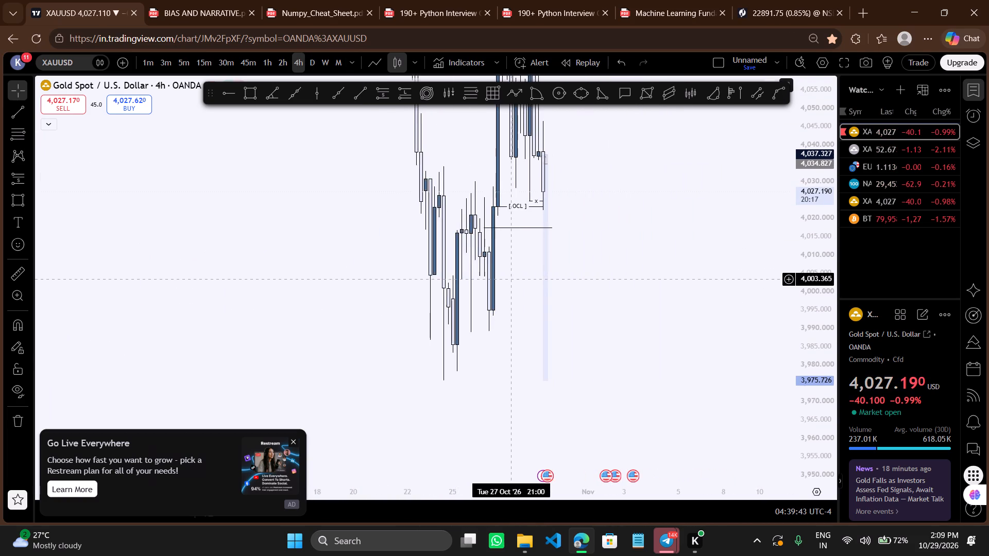
scroll(509, 280, up, 2)
drag(550, 239, 583, 259)
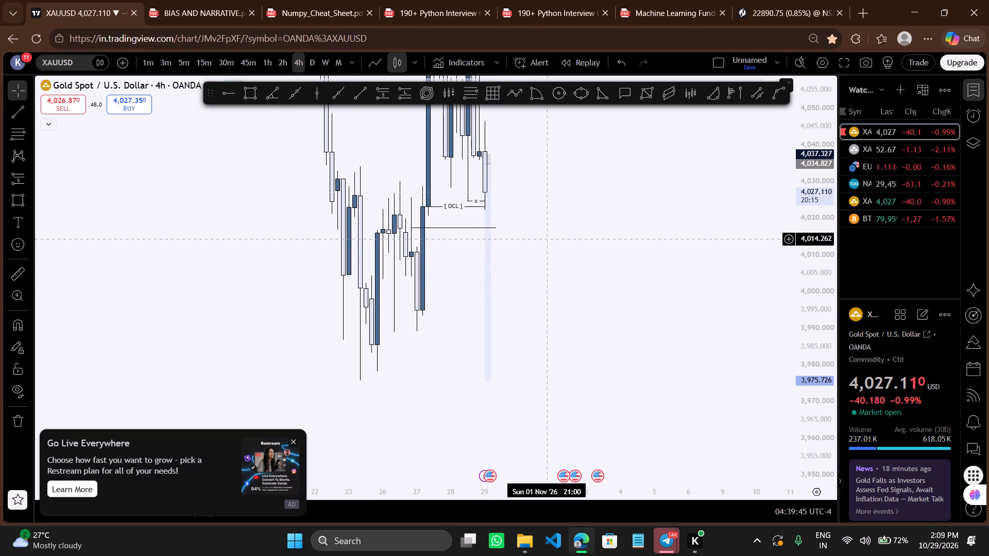
drag(583, 259, 585, 260)
scroll(585, 260, up, 3)
drag(560, 261, 600, 247)
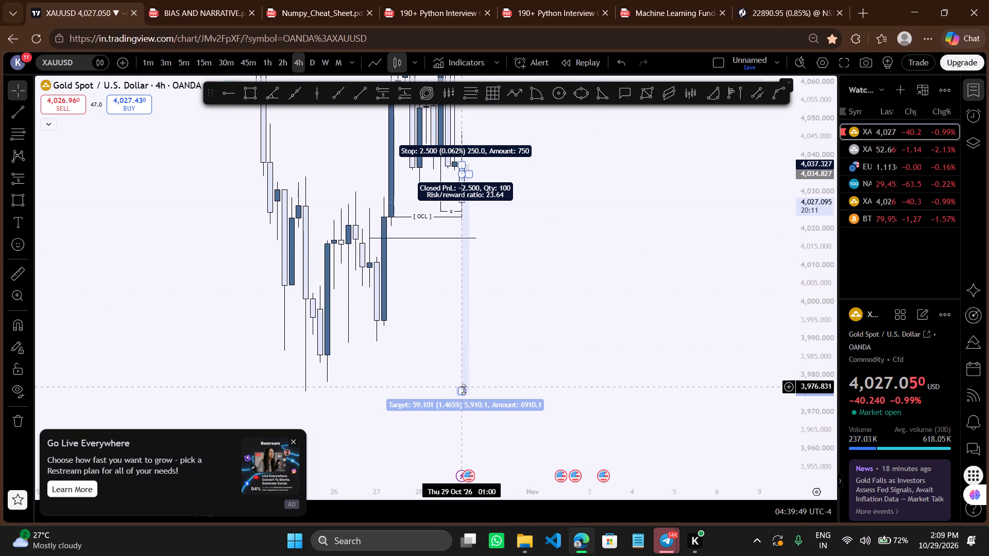
drag(464, 389, 464, 239)
Review the short position and marked levels on the 4-hour, 2-hour and 1-hour gold charts.
drag(463, 322, 619, 325)
scroll(619, 325, up, 4)
drag(490, 334, 591, 321)
scroll(591, 321, up, 1)
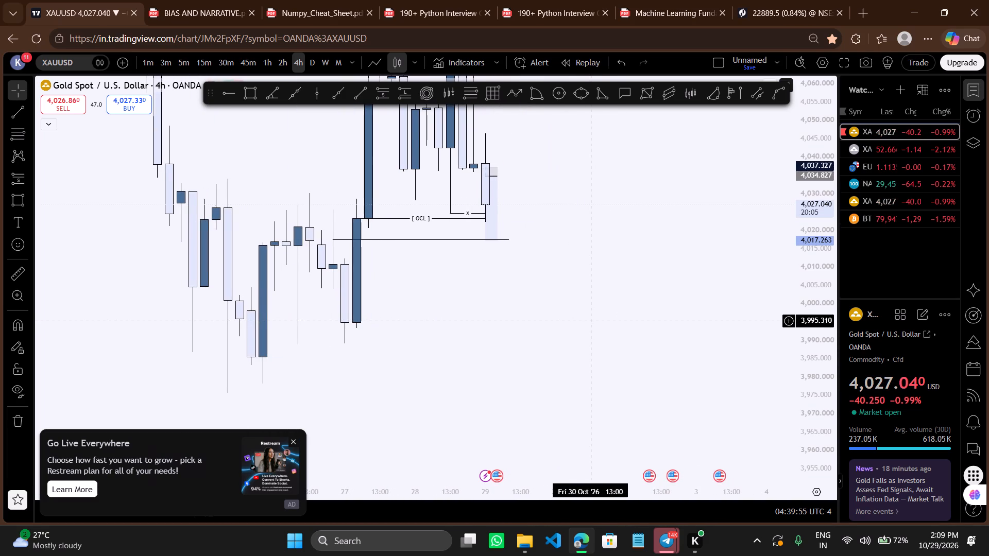
scroll(591, 321, up, 1)
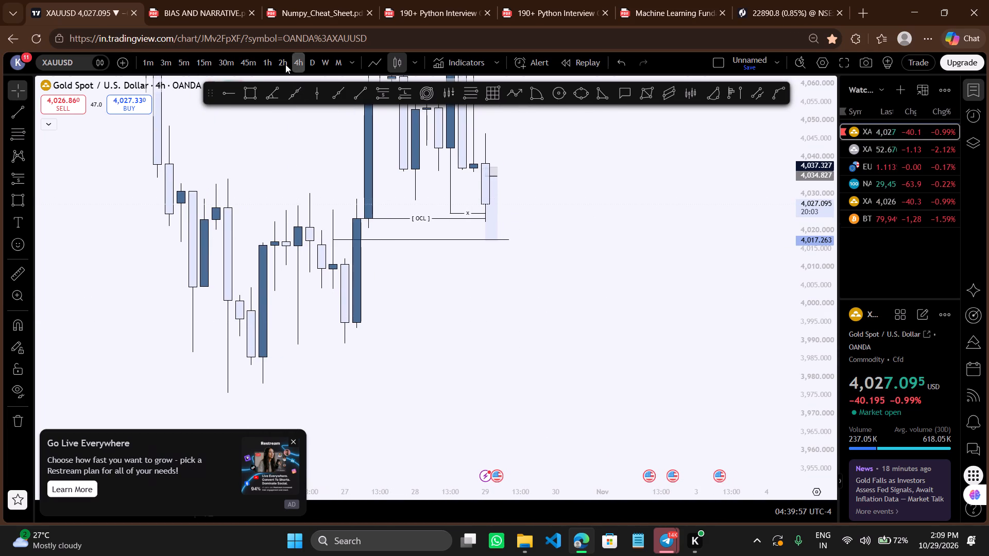
click(285, 64)
scroll(397, 285, down, 1)
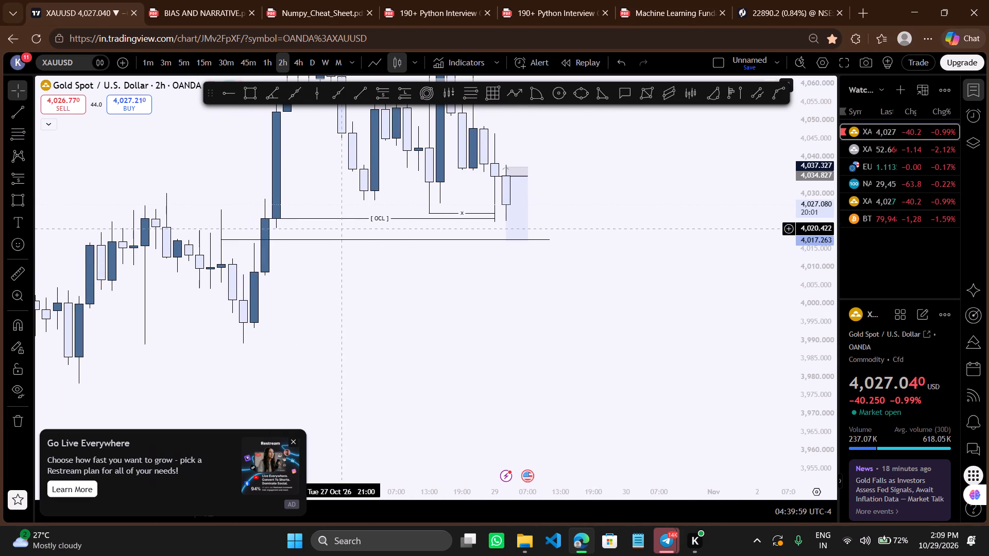
click(266, 62)
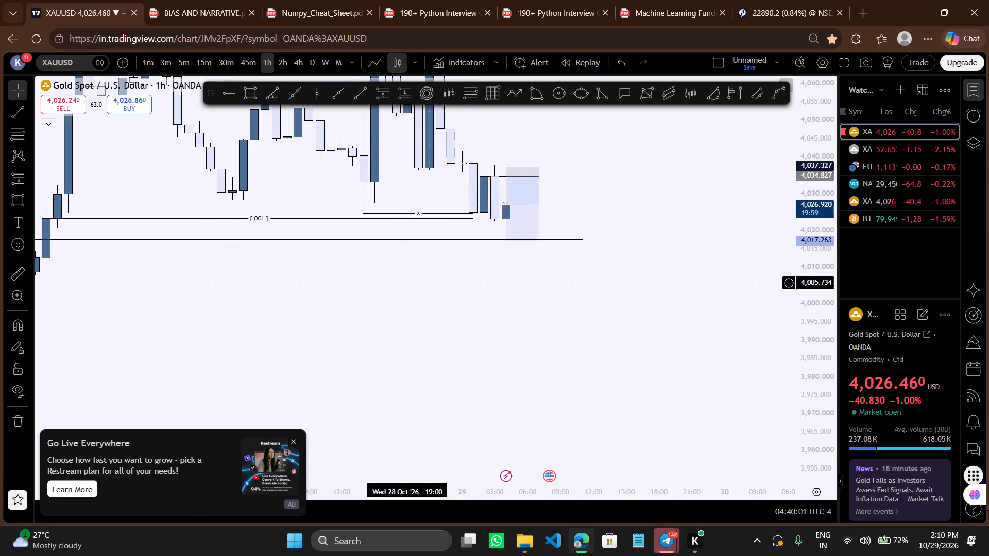
scroll(425, 312, down, 4)
drag(474, 318, 397, 325)
scroll(397, 325, down, 1)
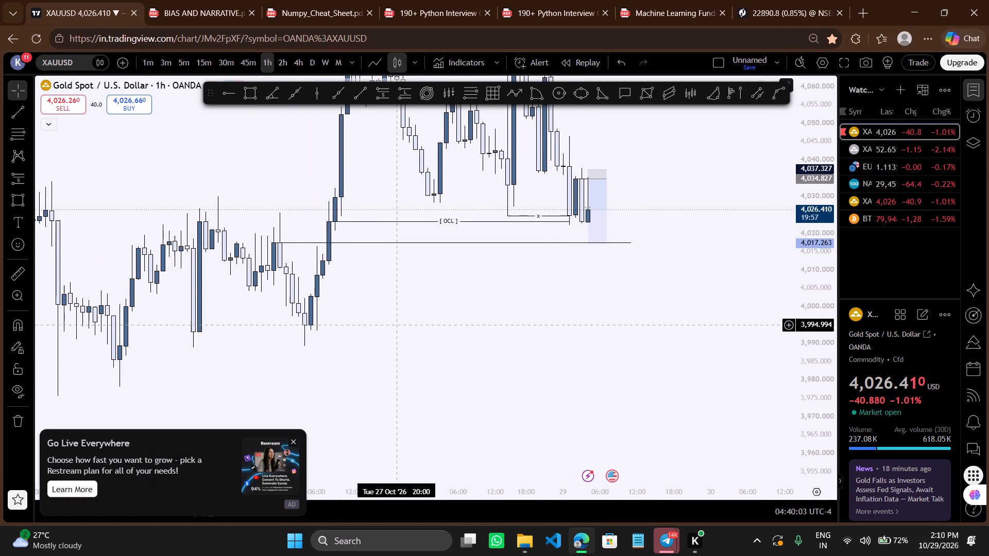
Compare the short position with the OCL and horizontal levels on the 45-minute, 30-minute and 15-minute timeframes.
click(247, 67)
scroll(247, 67, down, 1)
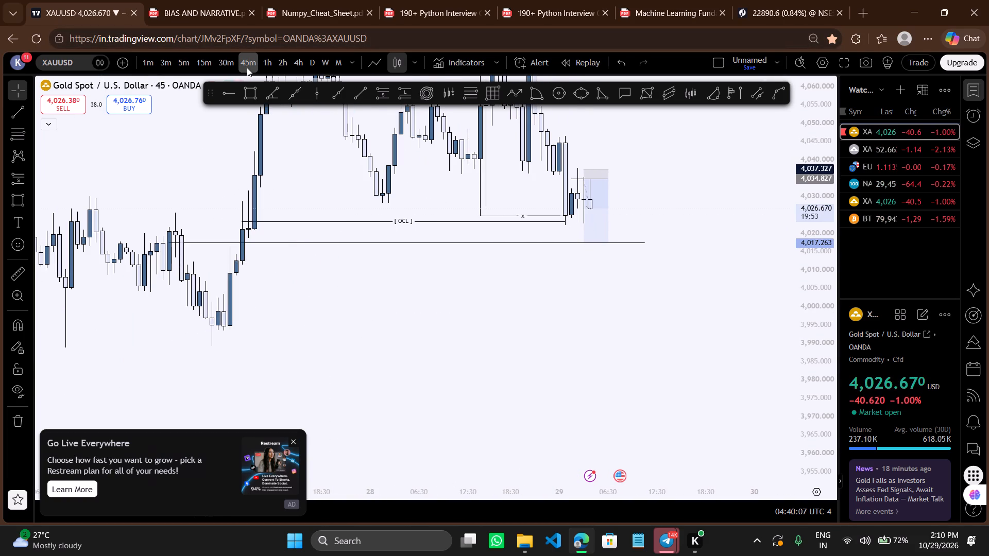
scroll(247, 67, down, 1)
scroll(313, 235, down, 4)
click(231, 67)
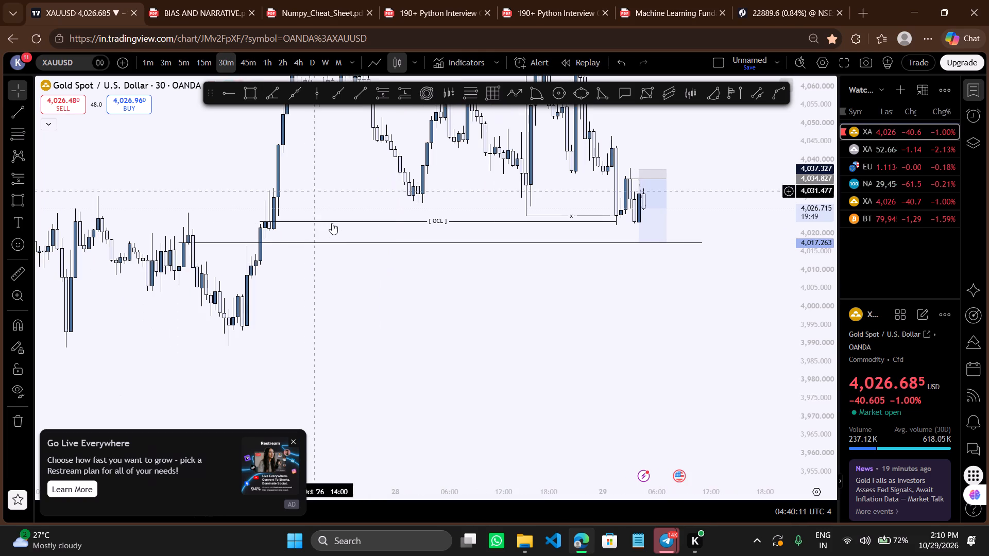
scroll(332, 223, down, 1)
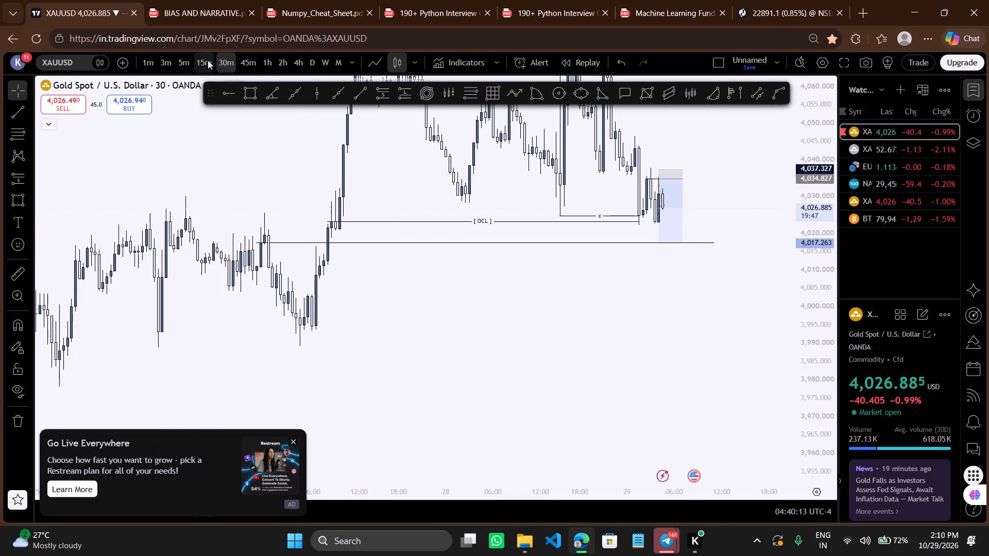
click(203, 62)
scroll(365, 256, down, 3)
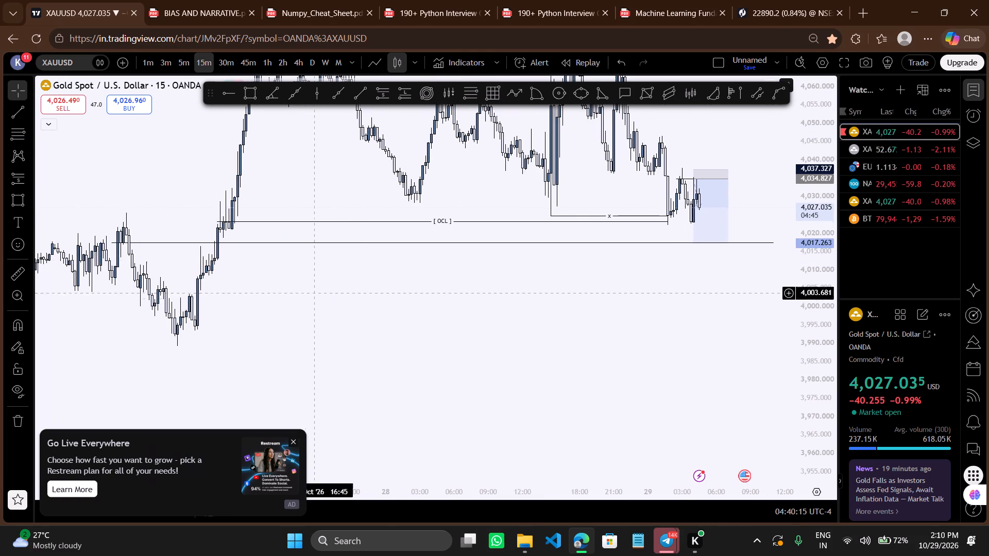
drag(304, 299, 415, 315)
scroll(415, 315, up, 1)
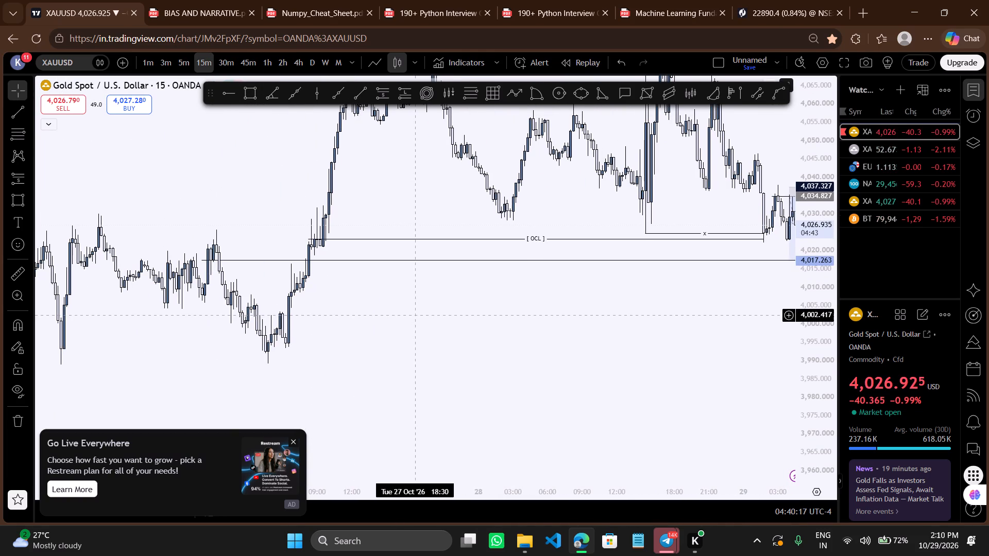
scroll(415, 315, up, 1)
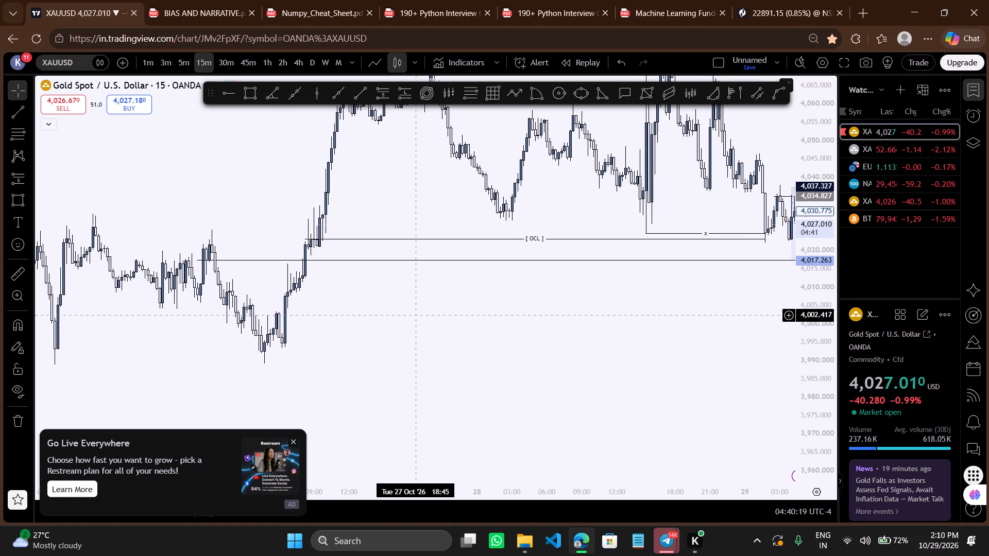
scroll(415, 315, up, 1)
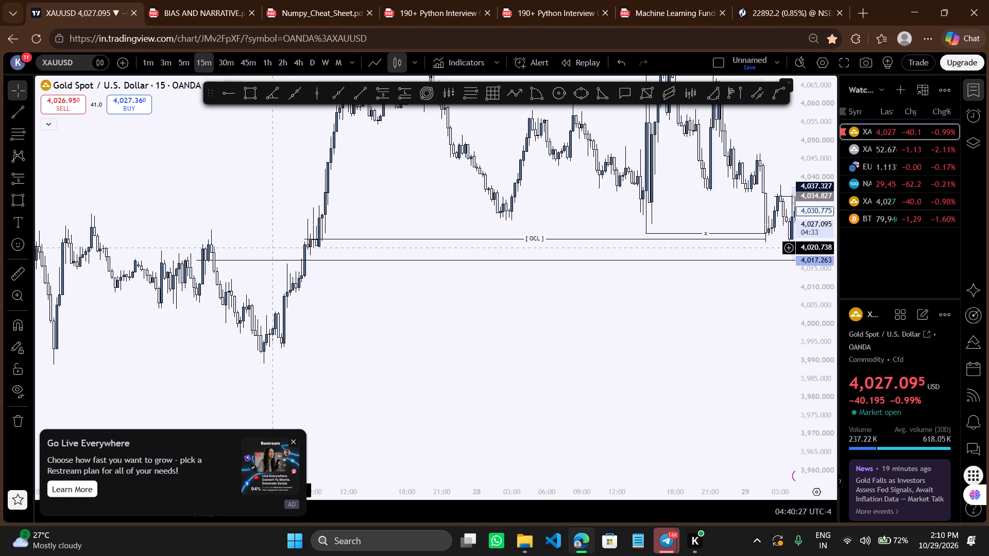
drag(274, 248, 209, 249)
drag(209, 249, 184, 250)
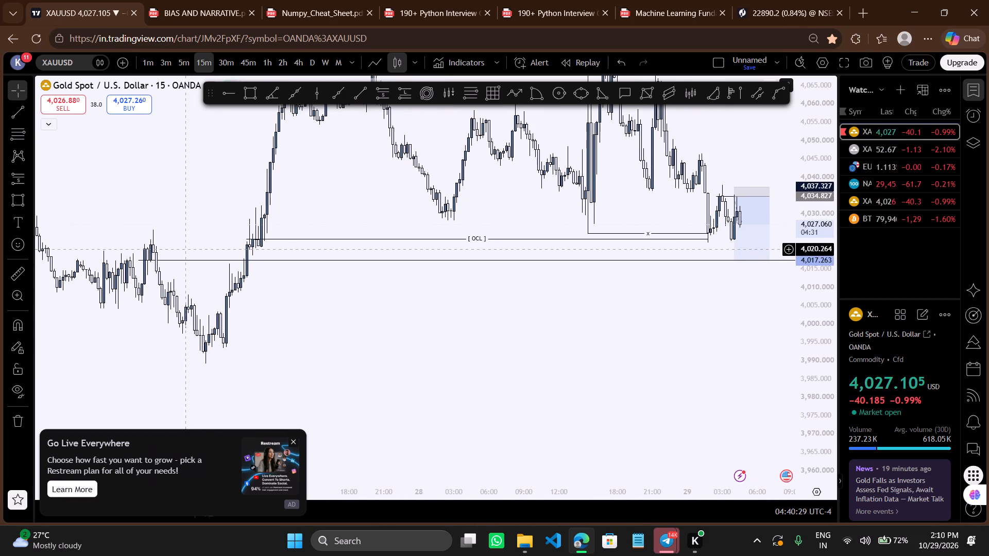
Switch to the 5-minute timeframe and examine gold price action from 27 October up to the short position.
click(186, 65)
scroll(284, 244, down, 5)
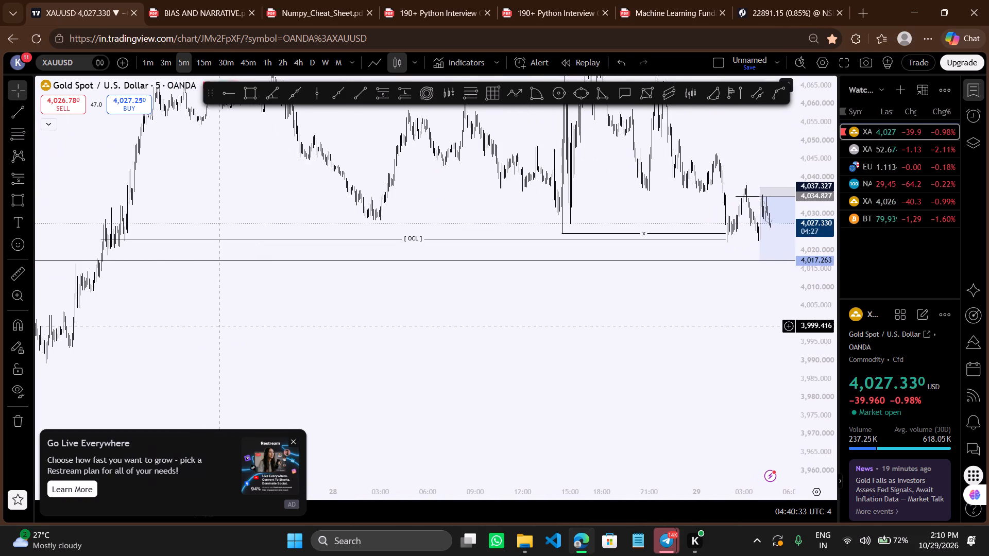
drag(166, 331, 742, 348)
scroll(742, 348, up, 2)
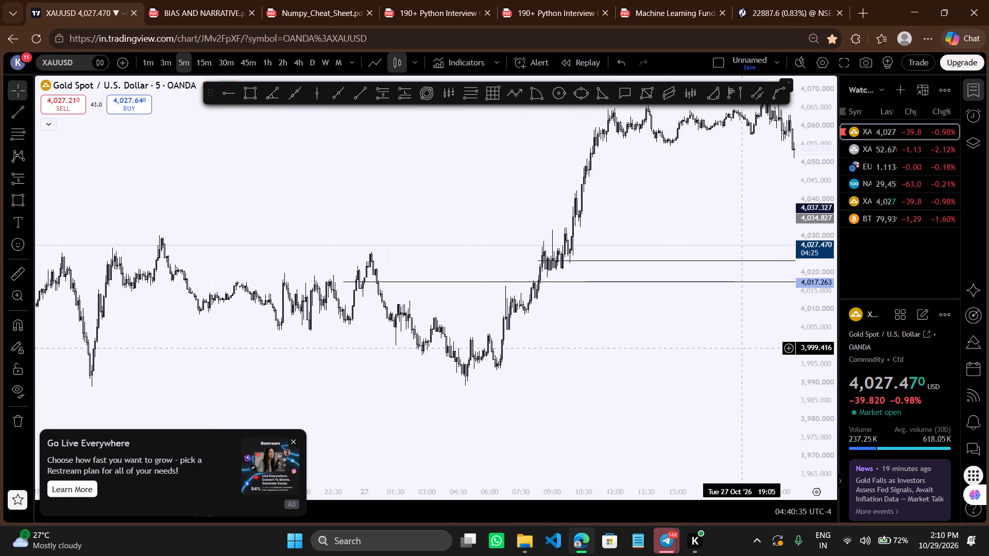
drag(632, 323, 487, 317)
scroll(487, 317, up, 2)
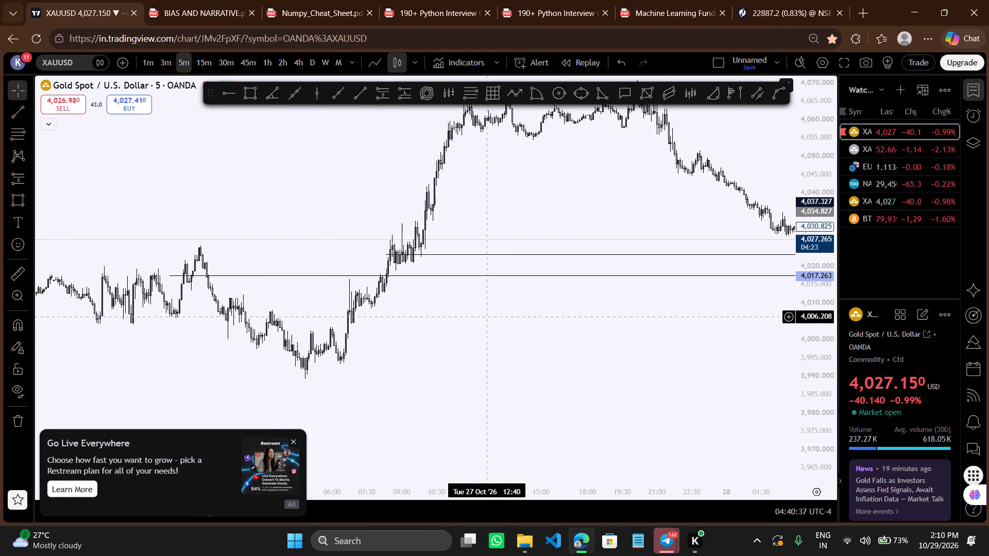
scroll(487, 317, up, 1)
drag(738, 353, 622, 363)
scroll(622, 363, down, 3)
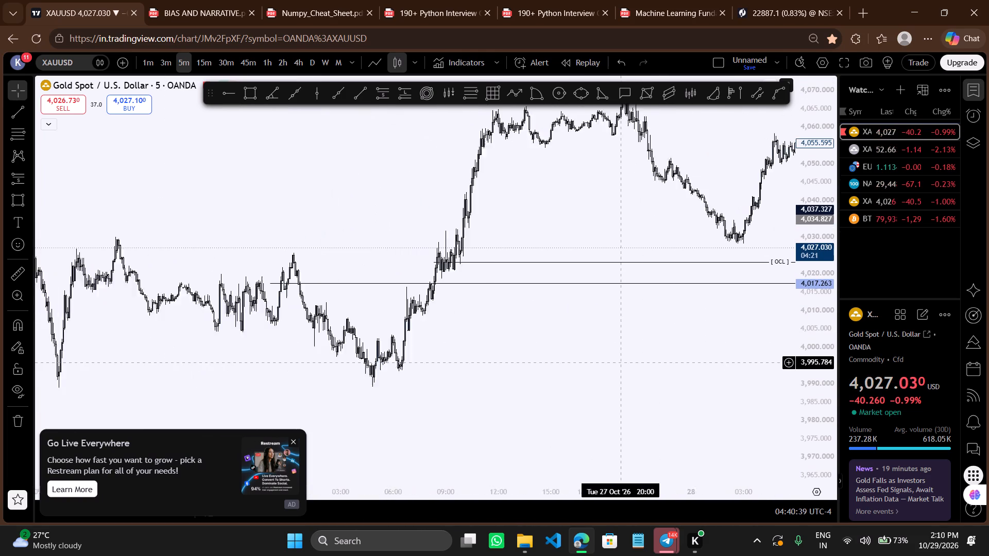
drag(779, 331, 555, 343)
scroll(555, 343, up, 1)
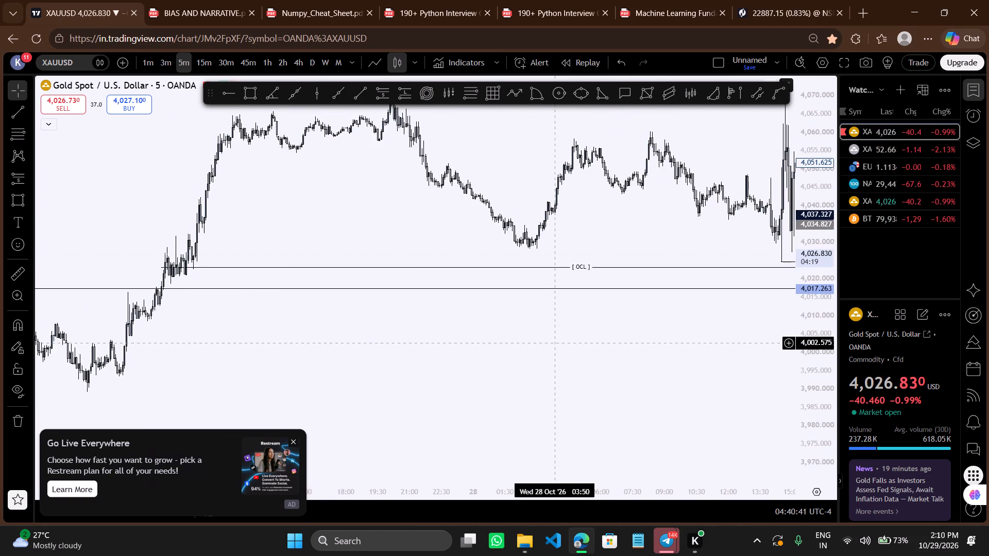
drag(555, 343, 285, 350)
drag(586, 366, 303, 368)
drag(619, 409, 509, 437)
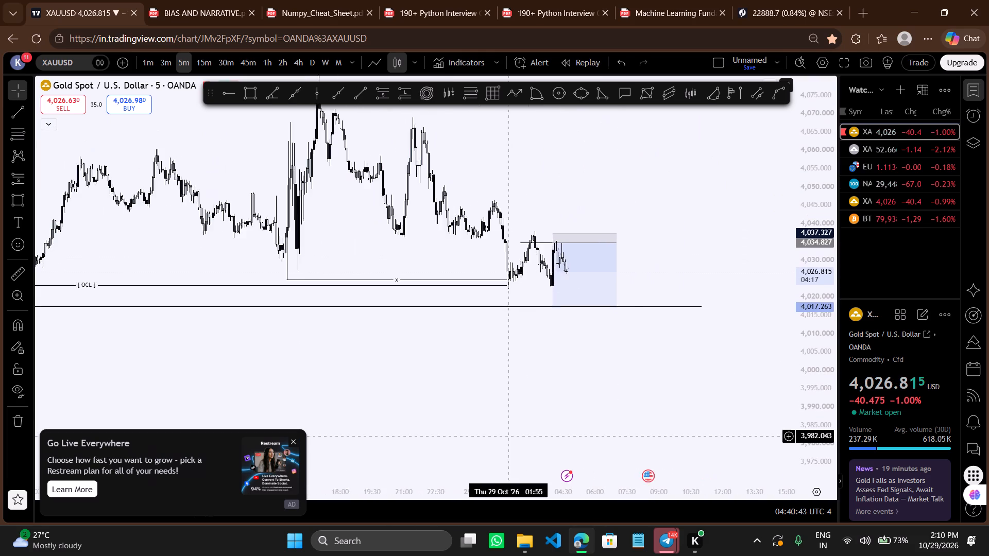
scroll(509, 437, up, 2)
drag(537, 381, 534, 332)
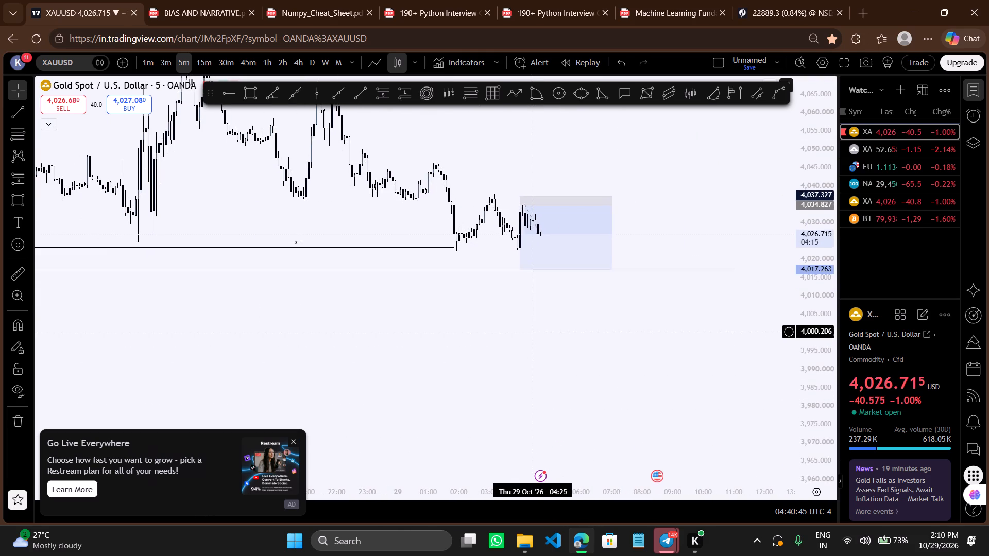
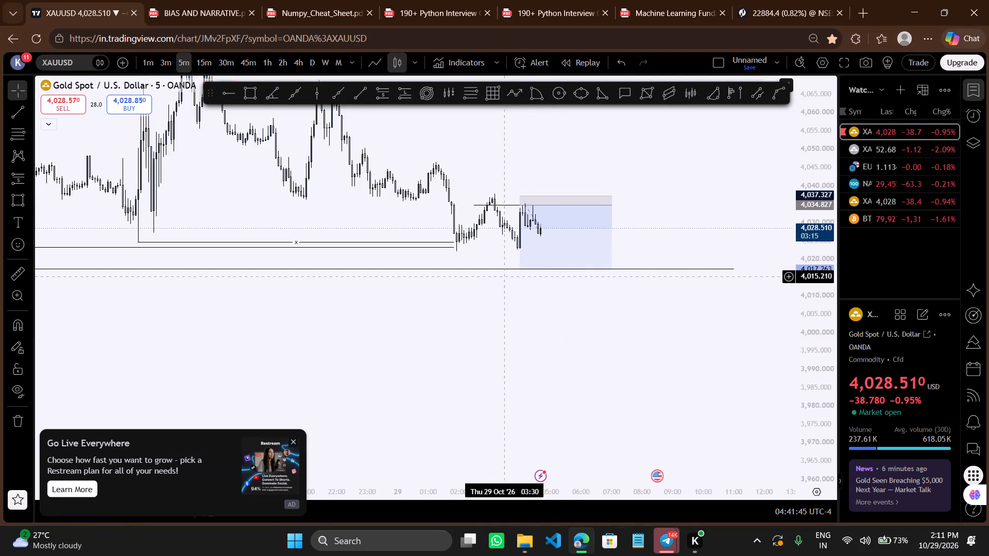
Switch the gold chart to the 1-hour timeframe and lower the short position's profit target to 3,993.257, near the 27 October low.
click(267, 51)
click(268, 67)
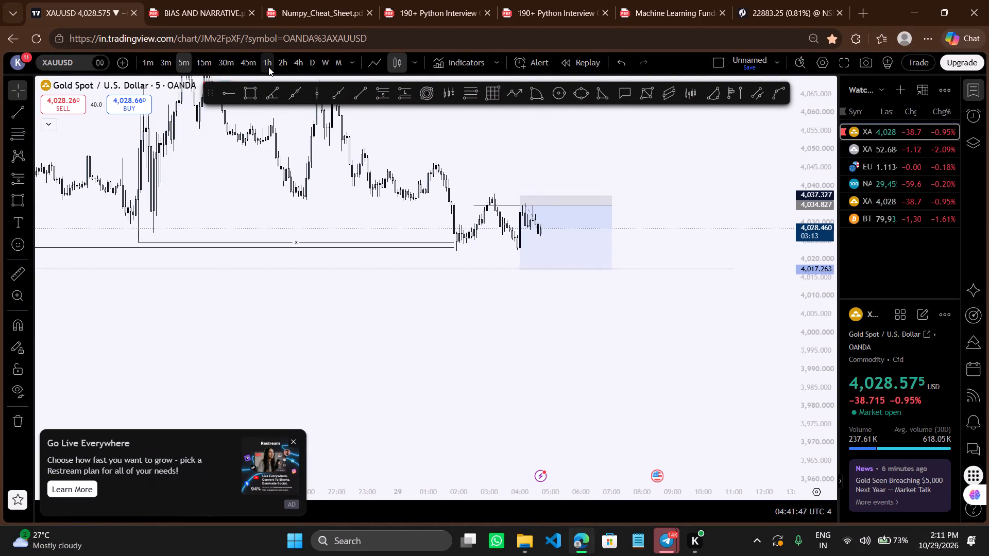
scroll(474, 326, up, 1)
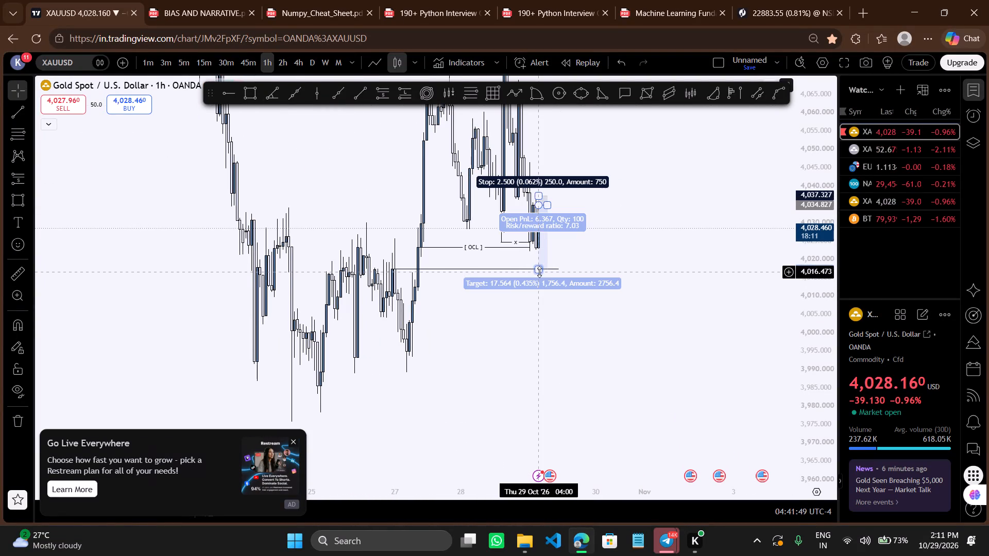
drag(539, 272, 528, 353)
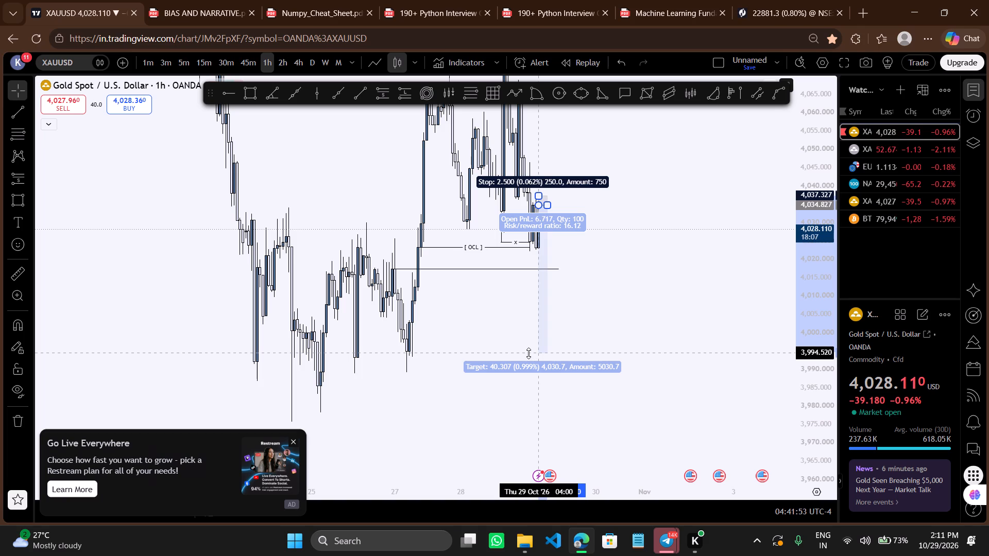
drag(528, 353, 532, 352)
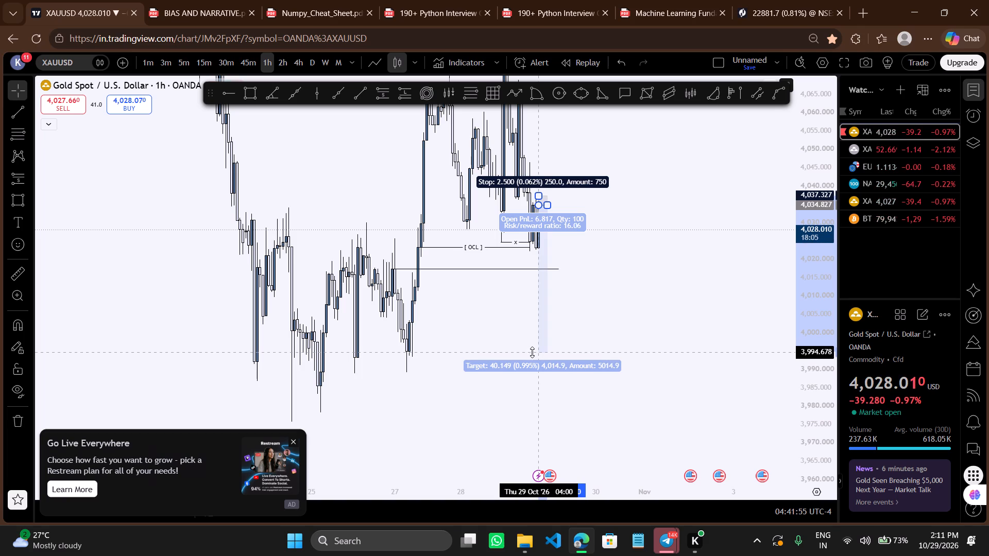
drag(532, 352, 533, 357)
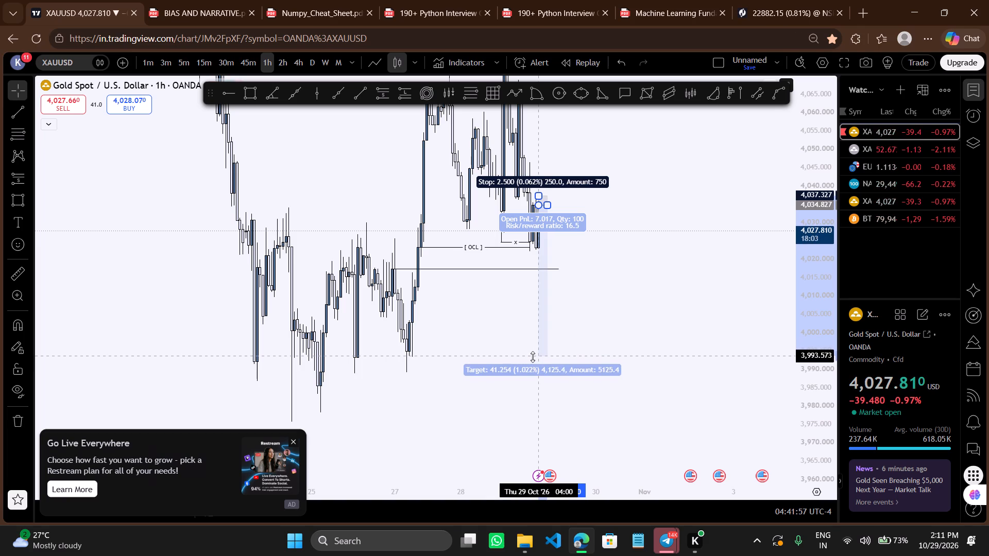
drag(533, 357, 533, 357)
click(508, 334)
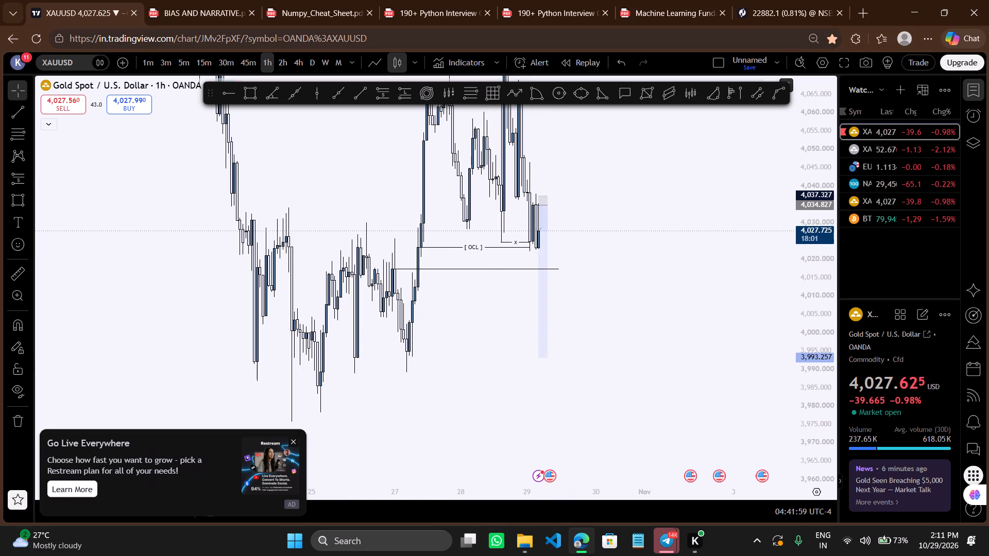
Draw a horizontal trend line at 3,993.360 from the 27 October 06:00 candle across to the short position on 29 October.
click(362, 91)
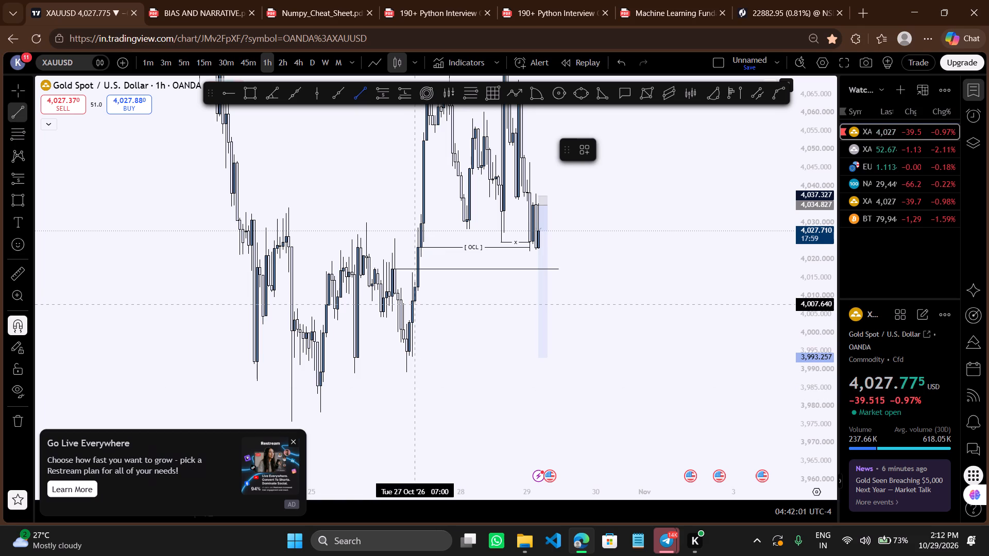
ctrl+drag(412, 362, 517, 371)
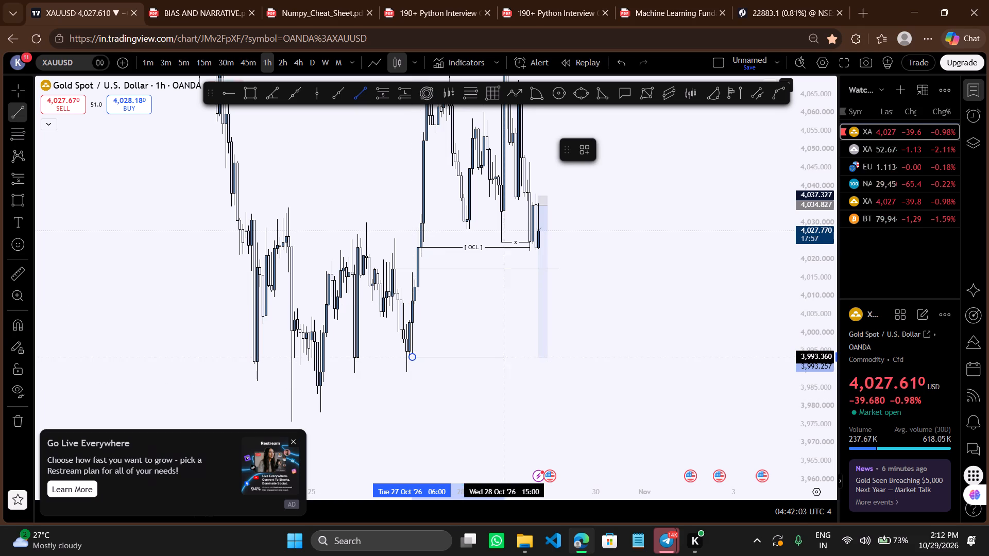
ctrl+drag(517, 371, 549, 375)
shift+drag(549, 375, 552, 194)
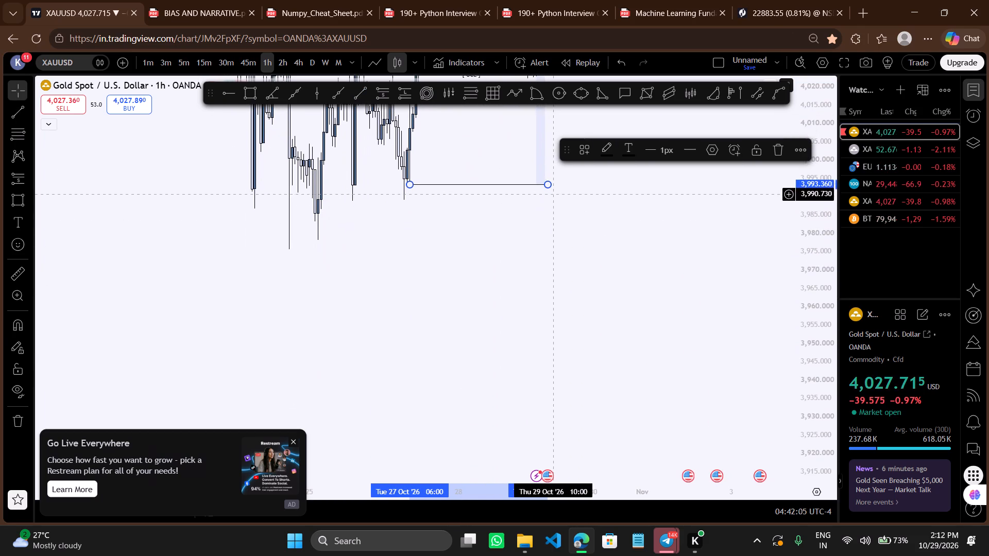
Widen the short position so that it extends to 29 October 09:00.
drag(637, 411, 644, 426)
drag(677, 402, 703, 506)
drag(626, 208, 649, 302)
scroll(649, 302, up, 3)
drag(595, 287, 694, 318)
scroll(694, 318, up, 3)
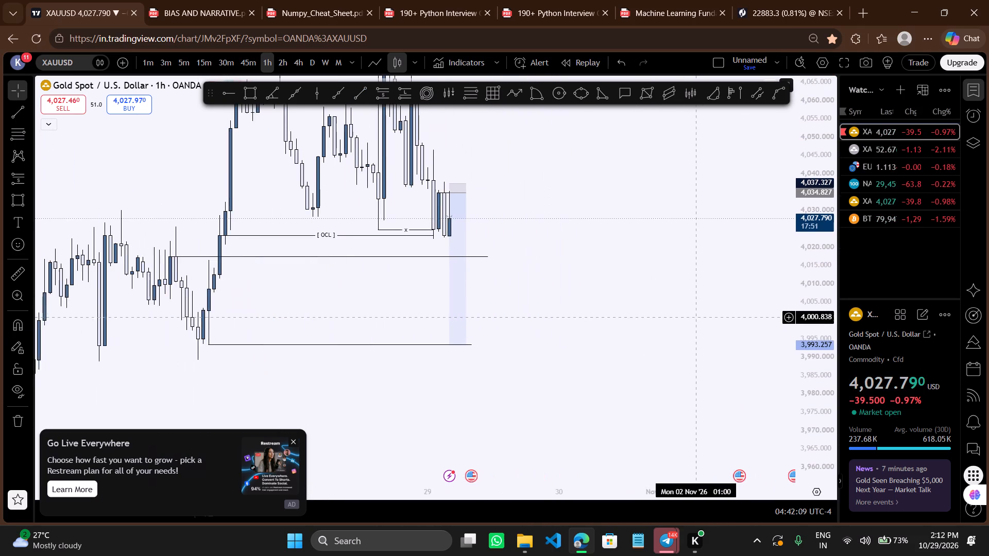
drag(466, 194, 478, 199)
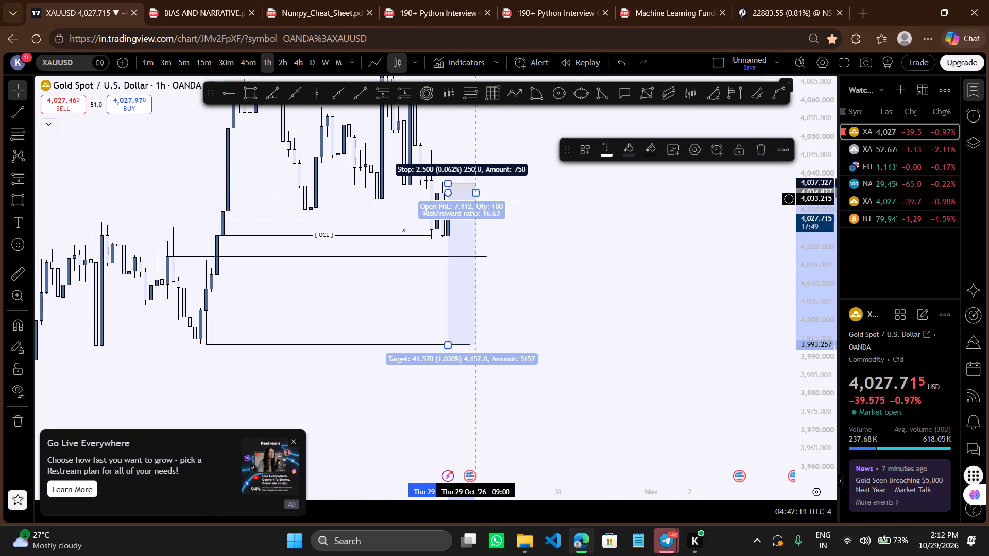
Examine the short position against the OCL line and the two lower horizontal levels on the 1-hour chart.
drag(537, 271, 571, 263)
scroll(571, 263, up, 1)
drag(561, 307, 603, 298)
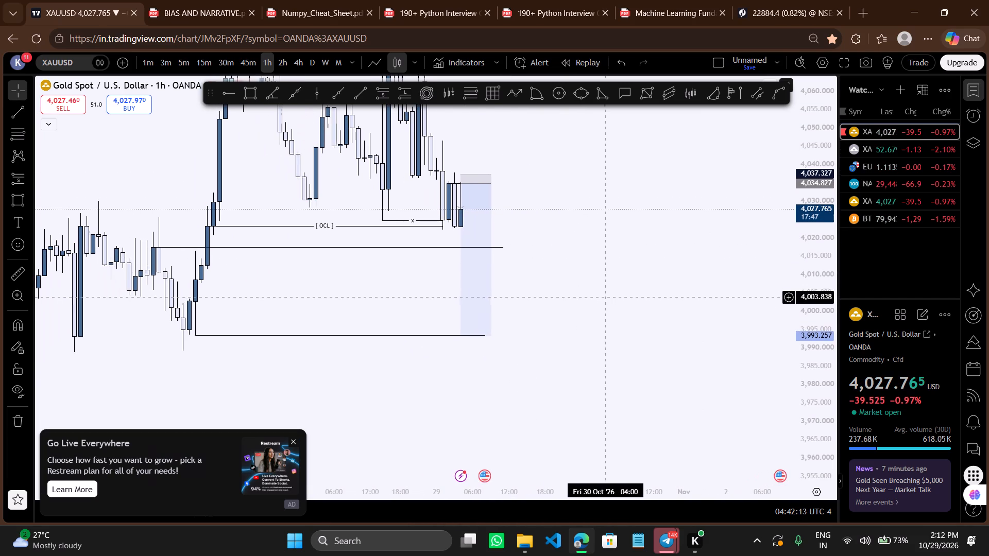
drag(596, 311, 624, 317)
scroll(624, 317, up, 1)
drag(624, 317, 650, 324)
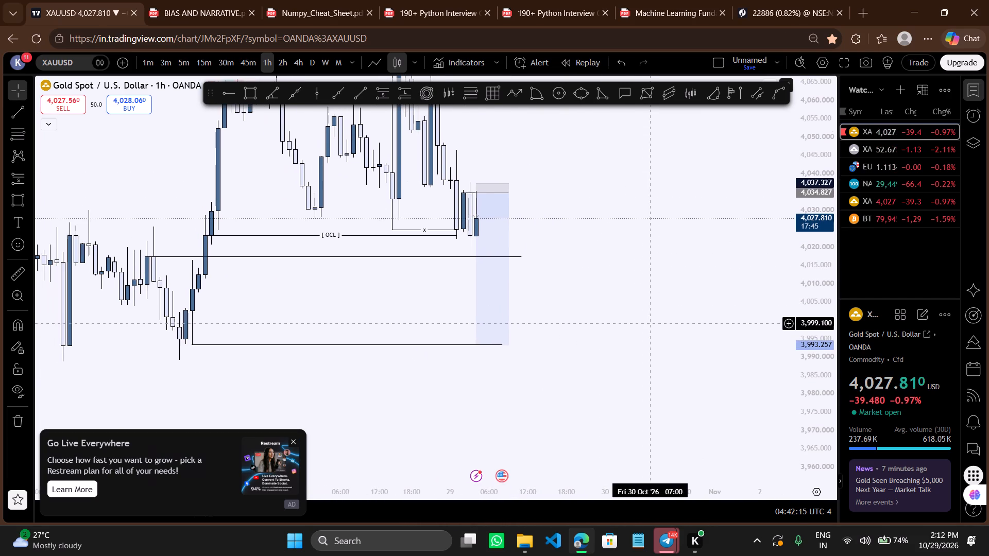
drag(650, 324, 660, 328)
drag(612, 316, 643, 304)
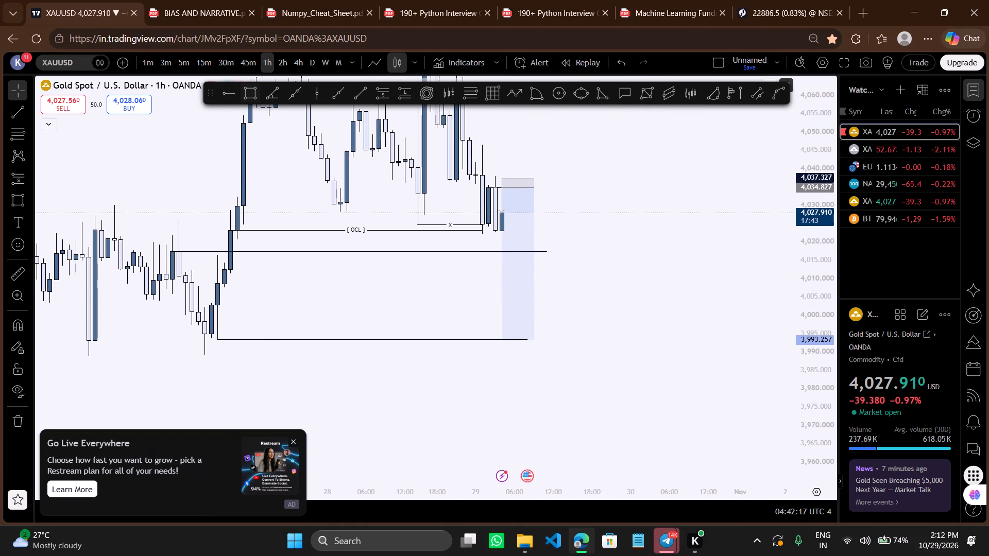
Switch to the 15-minute timeframe and select the short position.
click(206, 65)
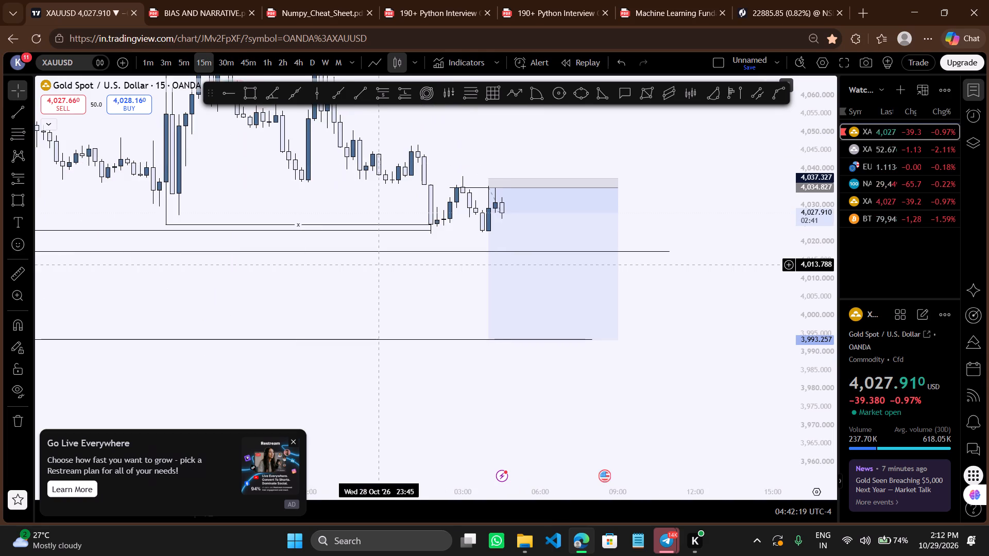
scroll(377, 265, down, 4)
click(554, 419)
drag(554, 419, 513, 413)
scroll(513, 413, down, 1)
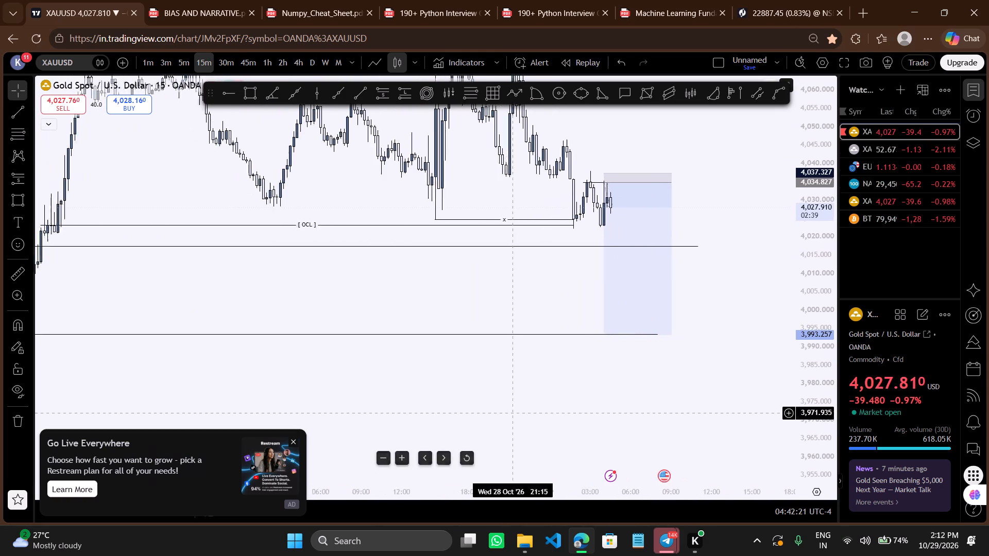
click(636, 318)
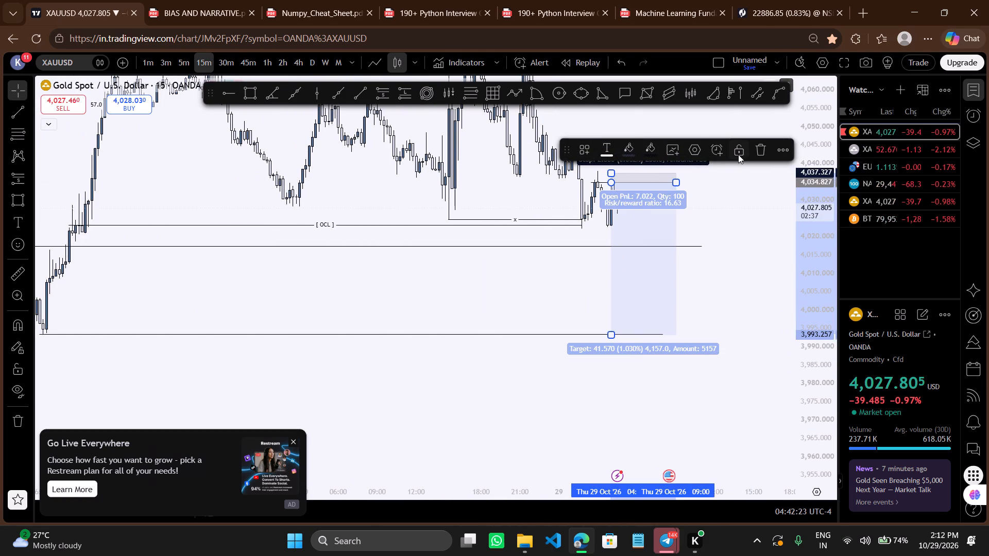
Lock the selected short position so that it cannot be moved on the chart.
click(739, 154)
drag(739, 292, 718, 294)
scroll(718, 294, up, 1)
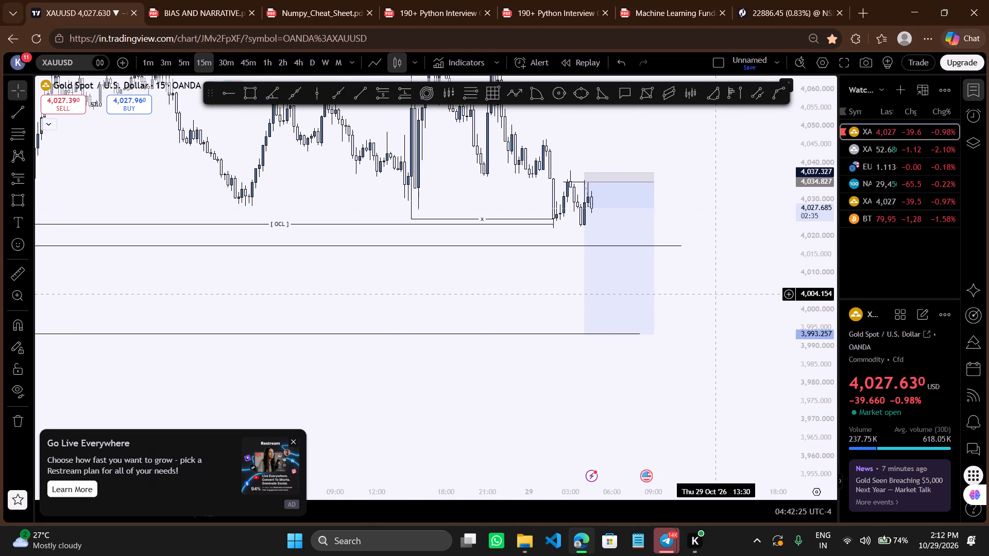
scroll(697, 309, up, 1)
drag(729, 293, 693, 311)
drag(693, 311, 670, 318)
scroll(670, 318, up, 1)
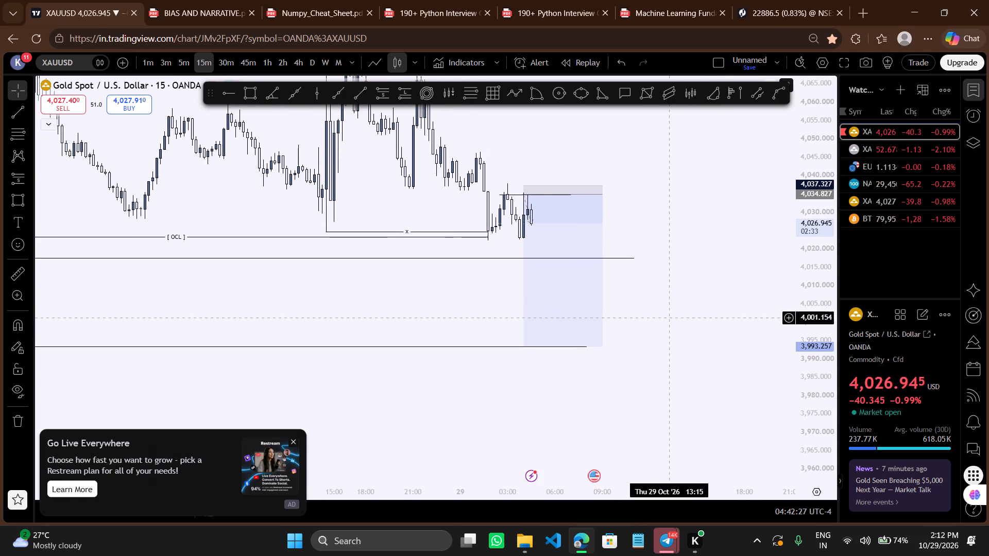
scroll(670, 318, up, 1)
drag(825, 366, 811, 296)
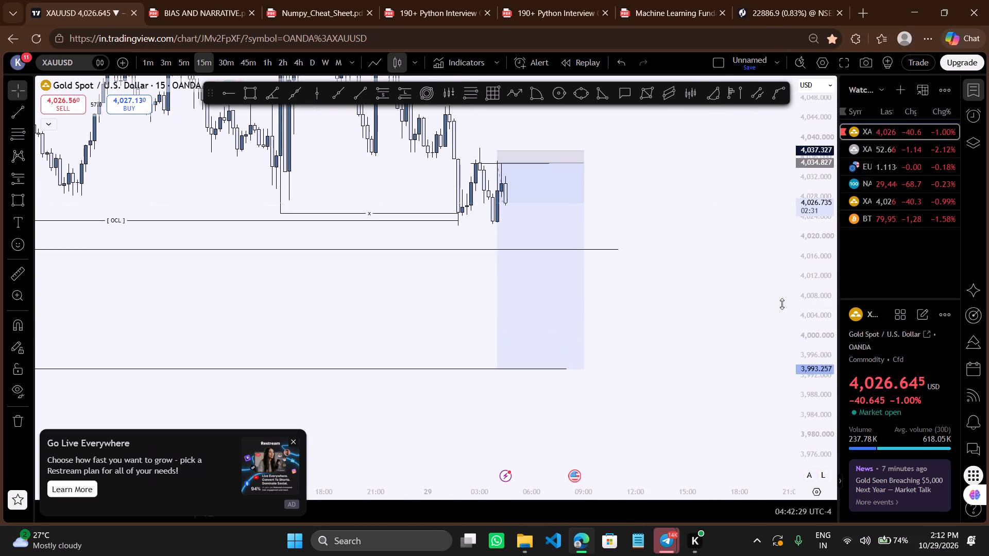
scroll(699, 349, up, 1)
drag(698, 326, 683, 334)
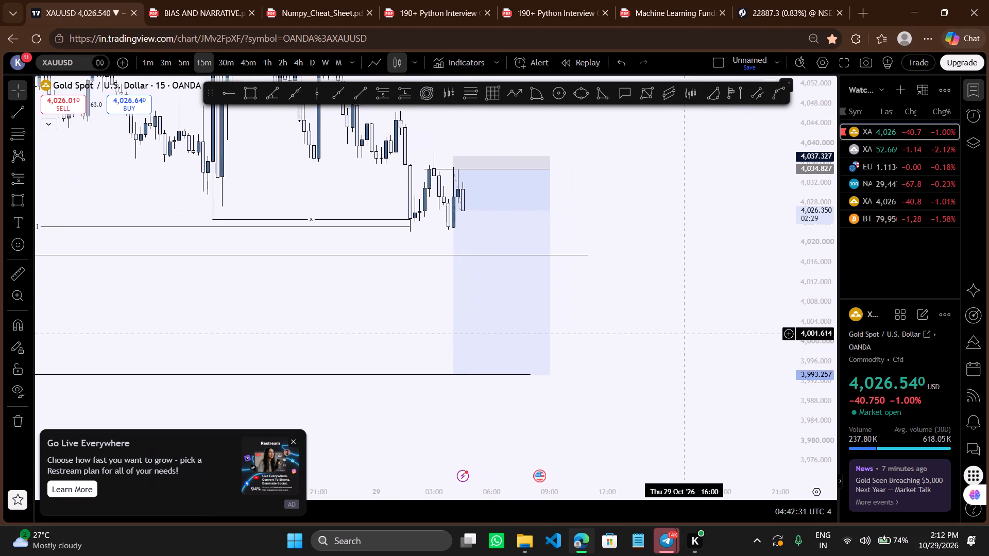